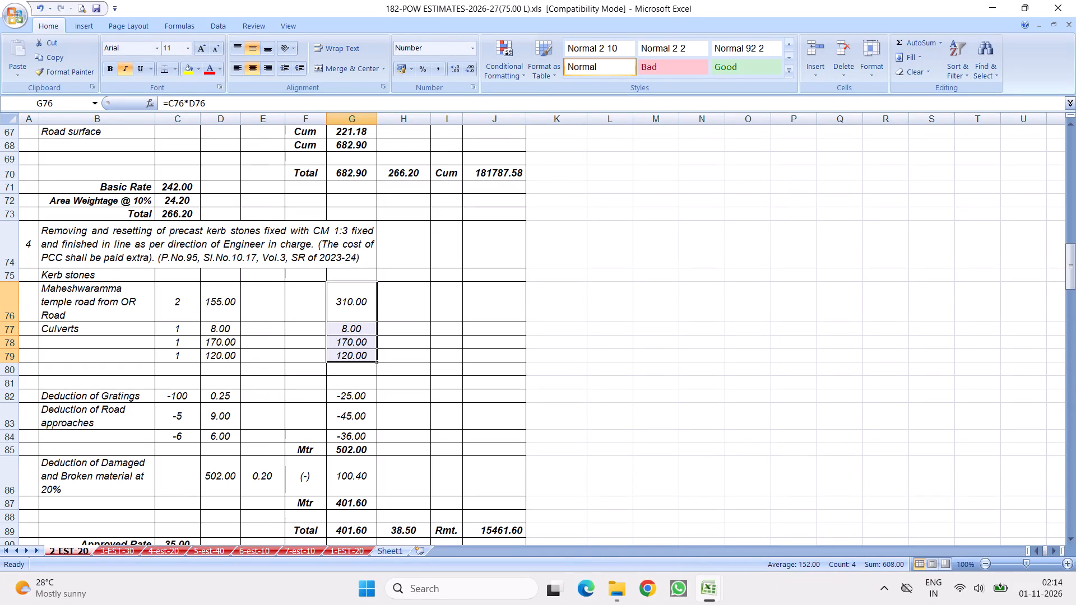
Set the kerb stone item's Deduction of Gratings count to -30.
drag(349, 300, 349, 353)
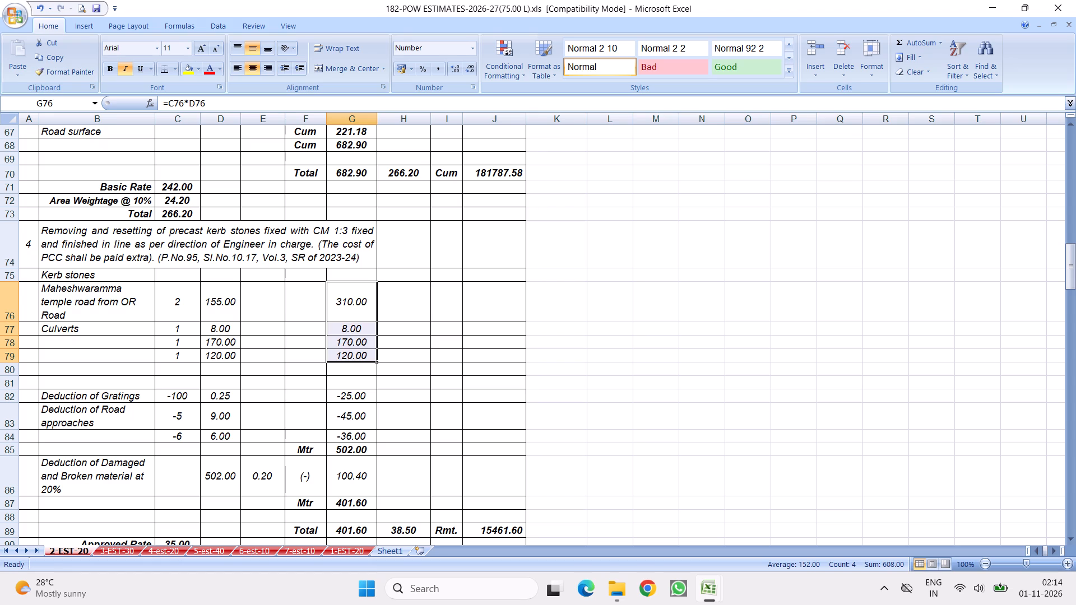
click(180, 397)
text(-30)
click(303, 357)
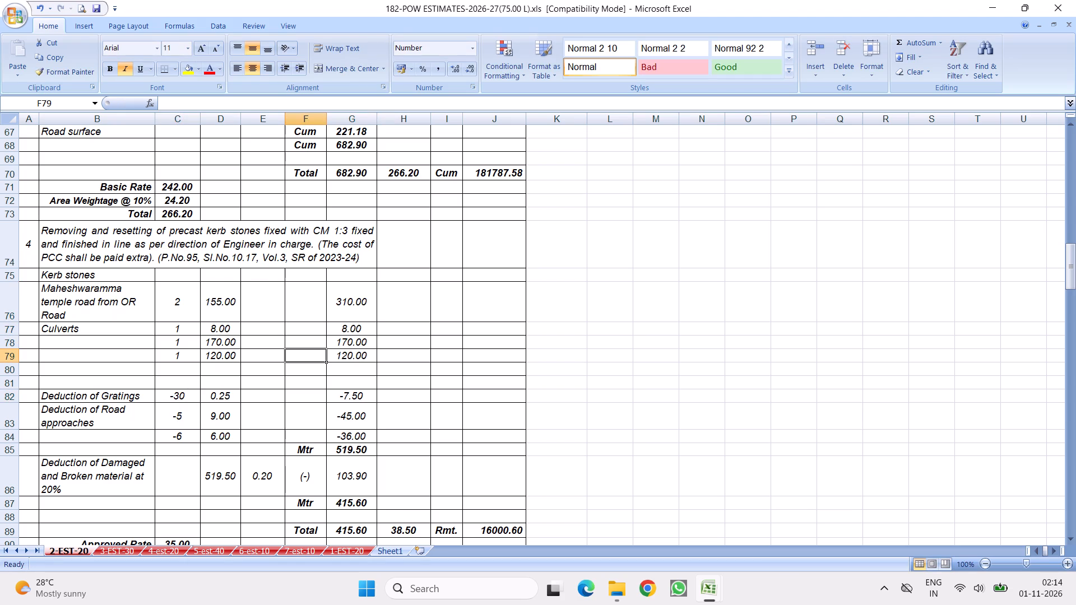
Delete the two empty rows 80 and 81 above the Deduction of Gratings row.
drag(12, 370, 12, 378)
right_click(47, 373)
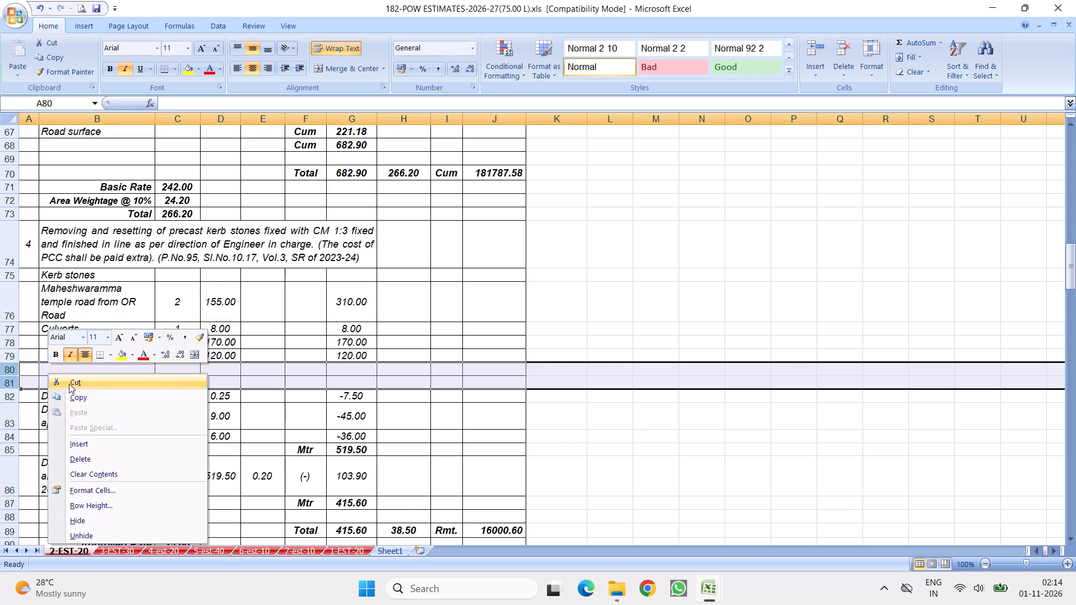
click(76, 455)
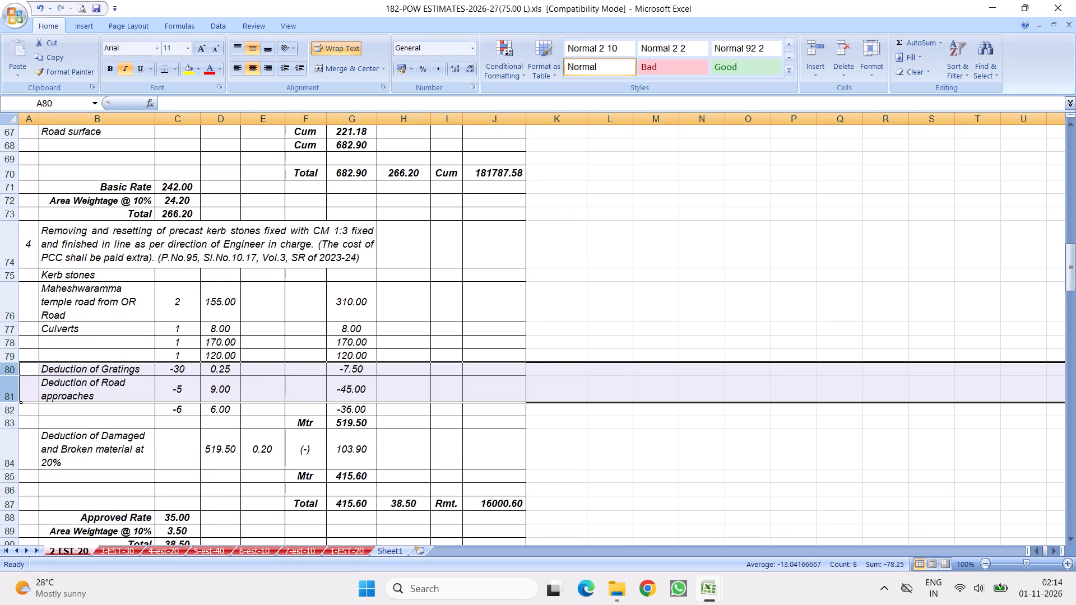
Enter the kerb stone road approach deductions: count -5 in the first row, count -3 and length 6 in the second.
click(218, 393)
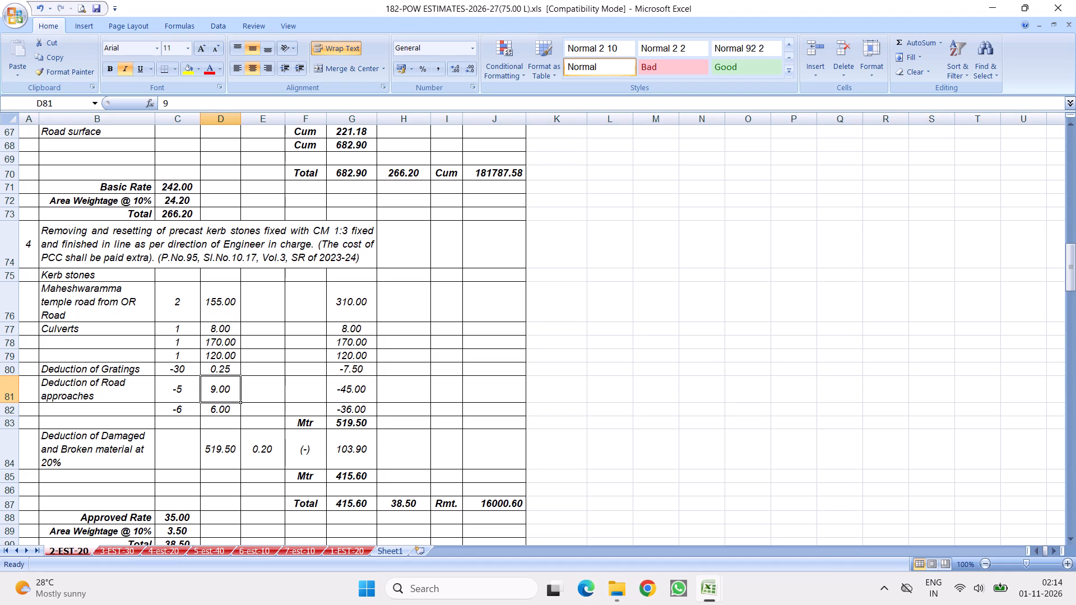
click(177, 390)
click(217, 408)
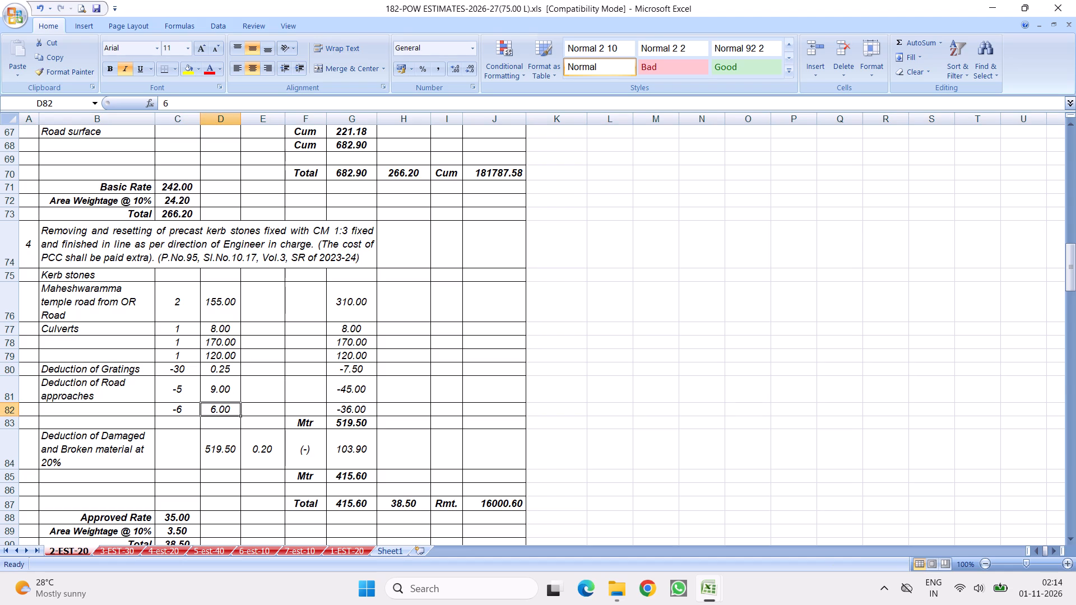
key(6)
click(414, 397)
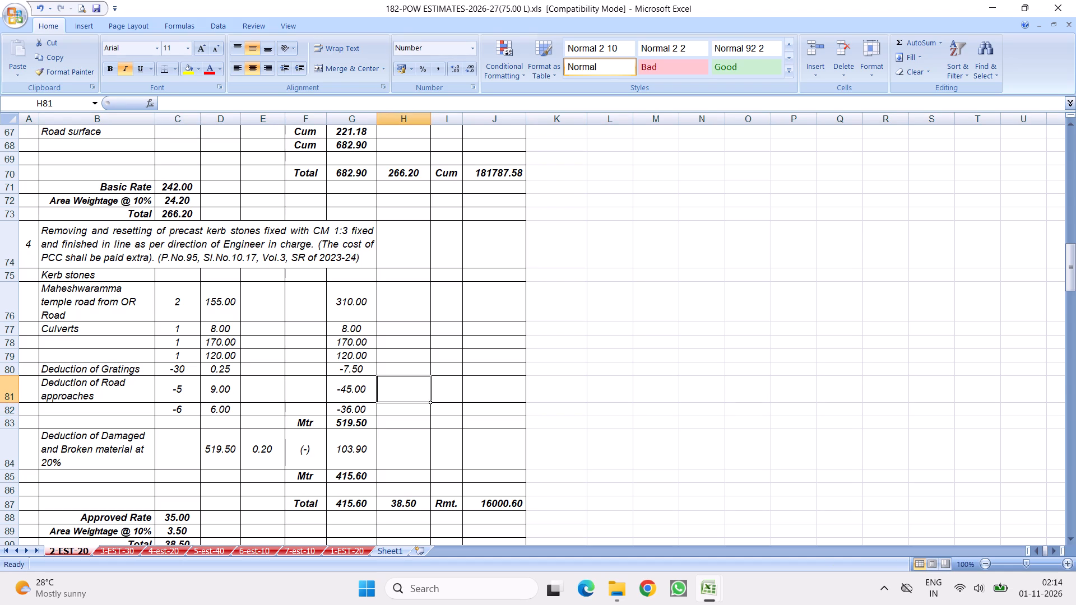
click(178, 409)
key(minus)
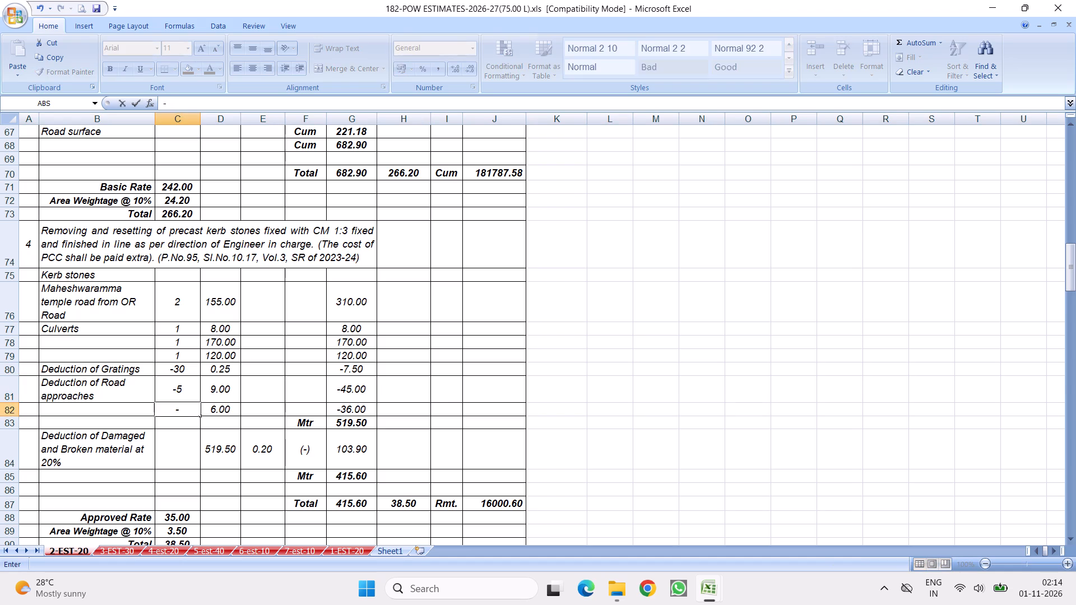
key(3)
click(297, 422)
click(179, 392)
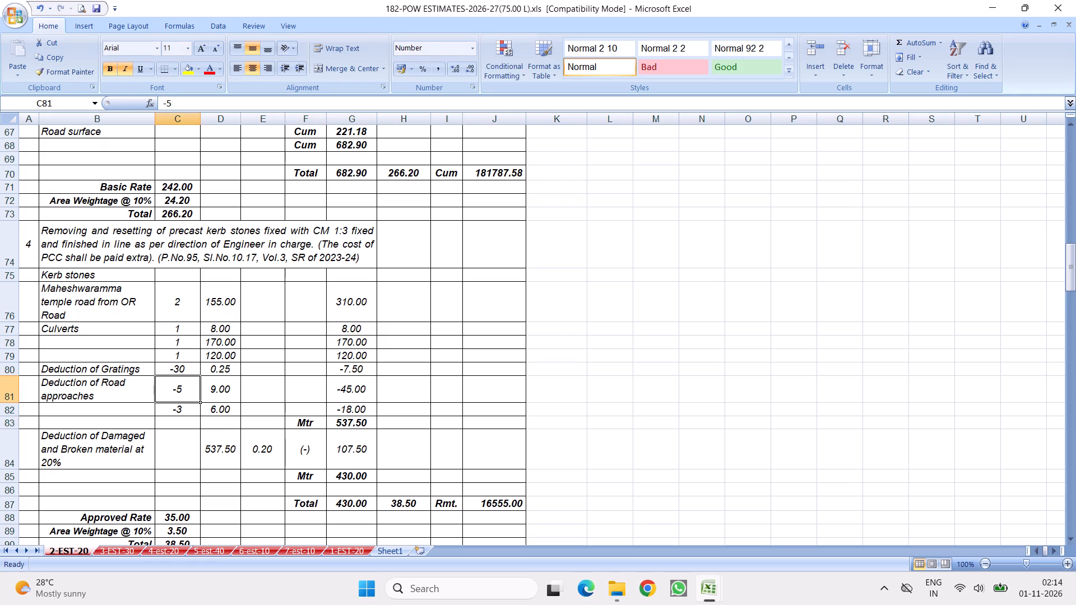
key(minus)
key(5)
click(363, 395)
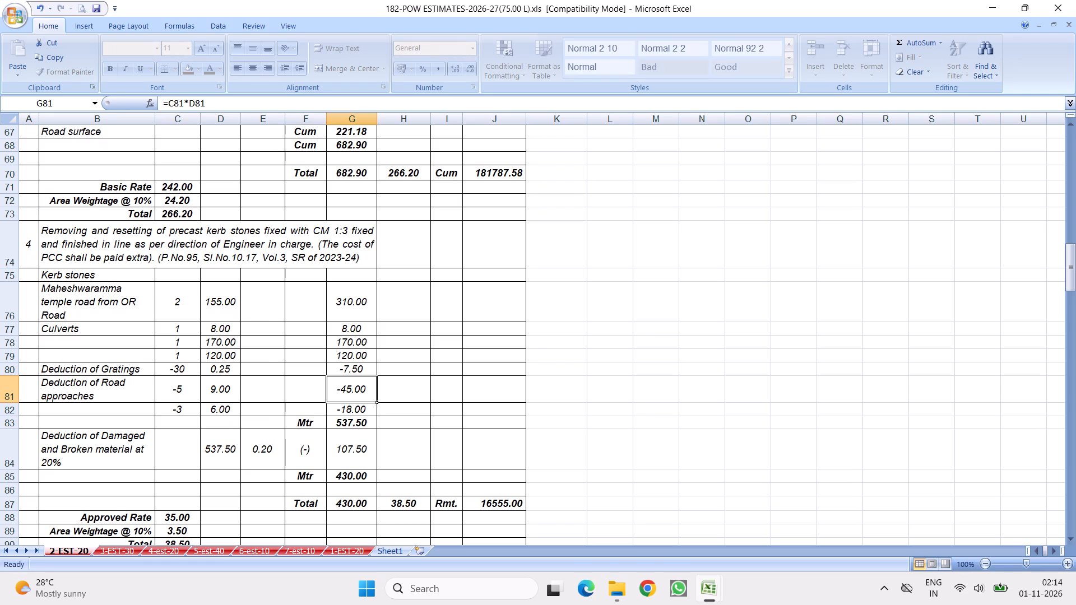
Total the kerb stone quantities in G76 to G82 with AutoSum.
drag(354, 303, 346, 411)
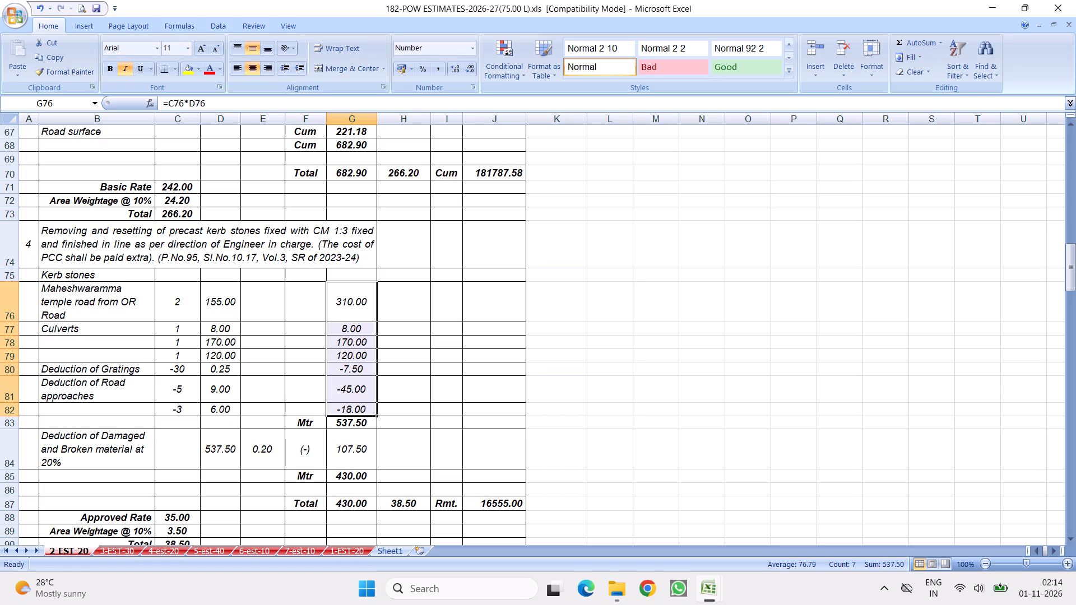
click(899, 42)
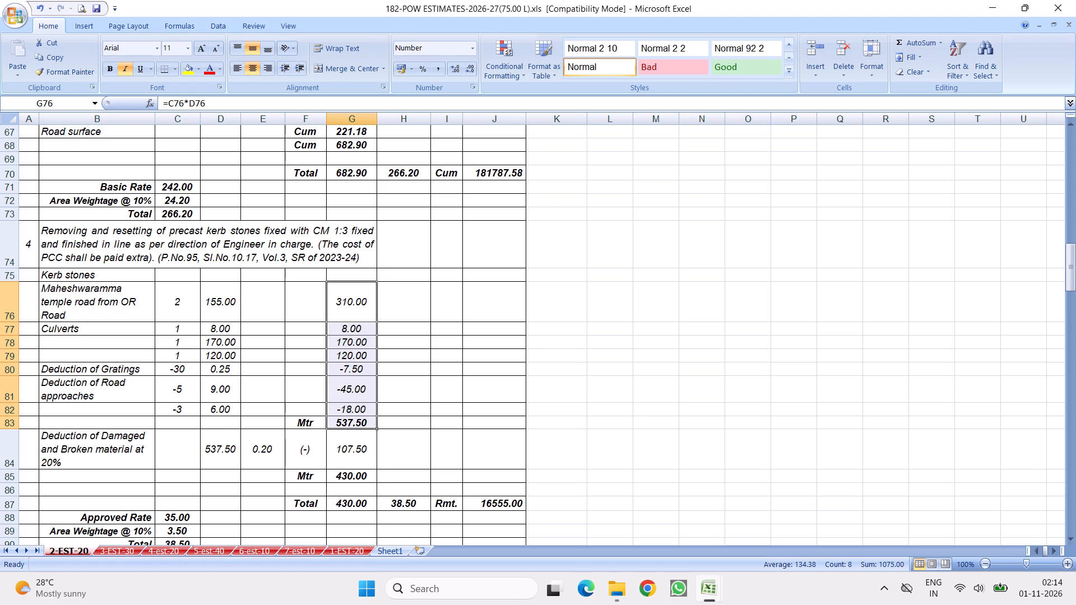
Examine the following estimate items and, in the 2-IMPROVEMENTS TO DRAIN & ROAD workbook, the DRAIN R & R items down to concrete pavement dismantling.
scroll(398, 302, down, 5)
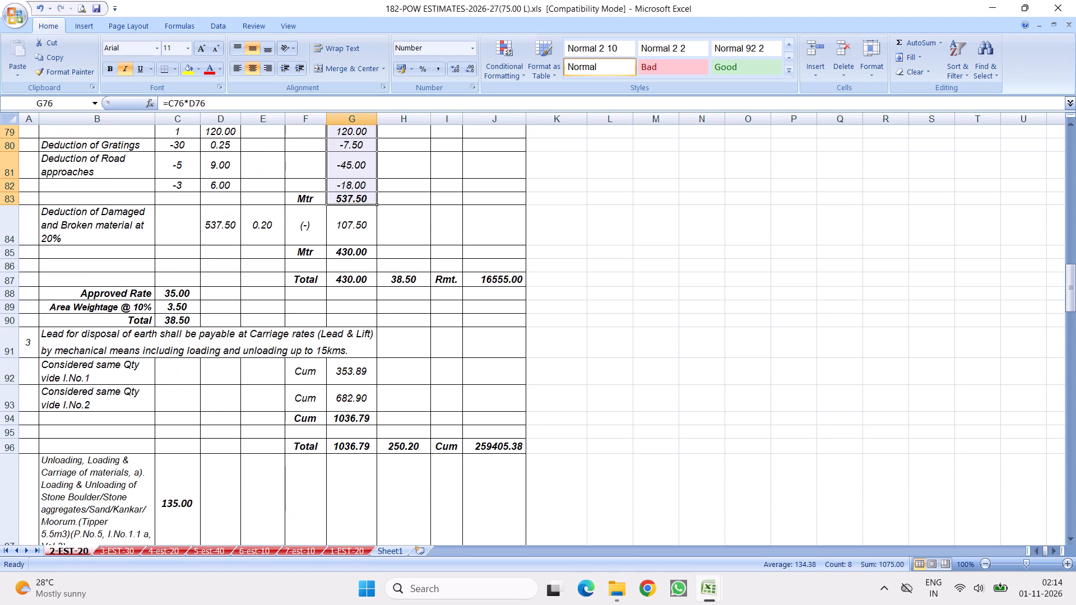
scroll(318, 332, down, 6)
click(236, 235)
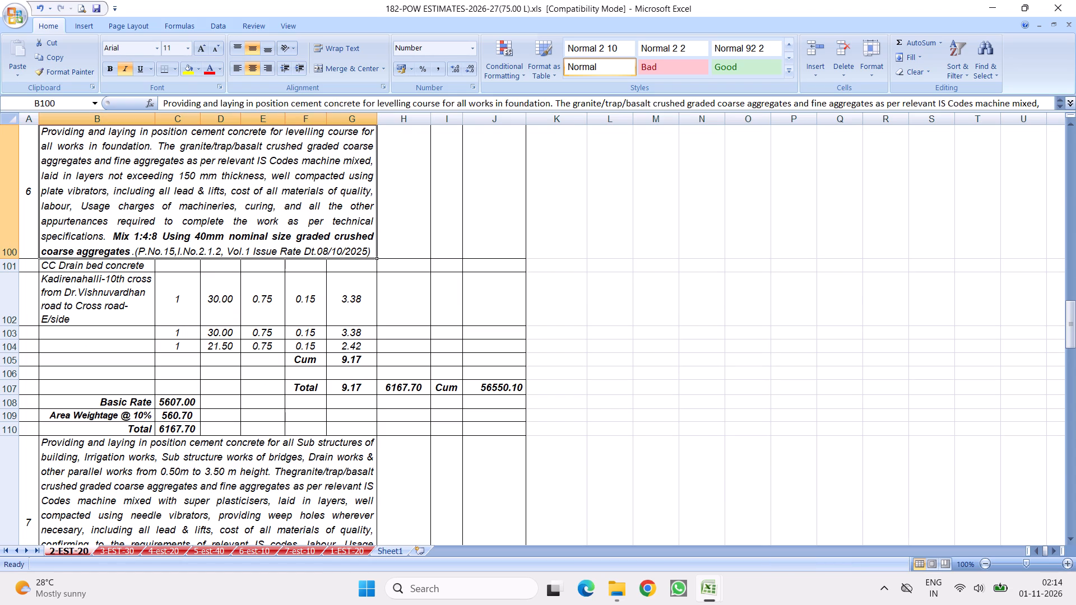
scroll(325, 236, up, 4)
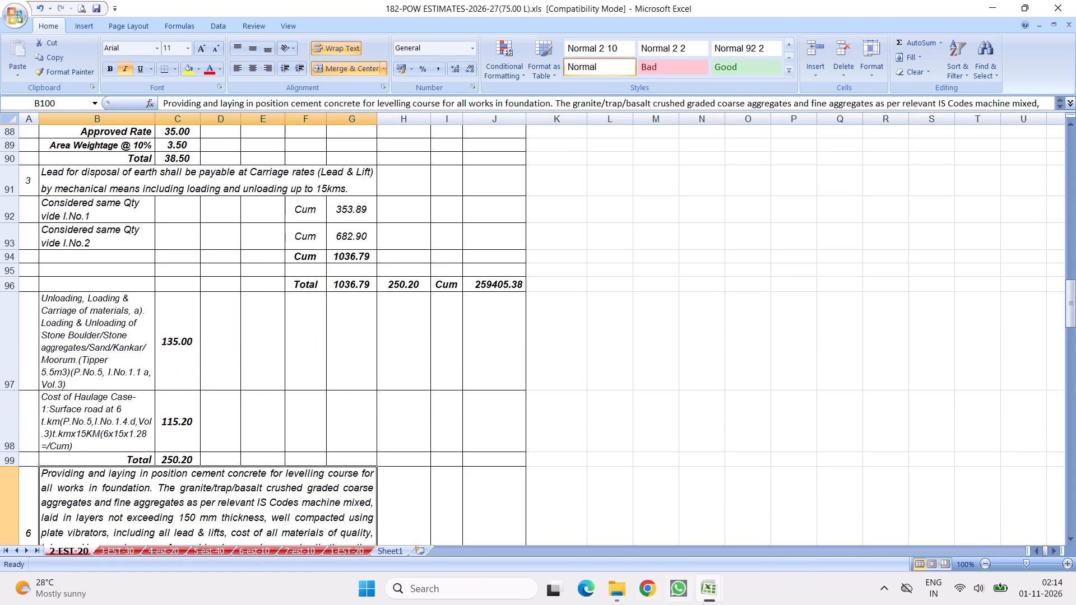
click(756, 521)
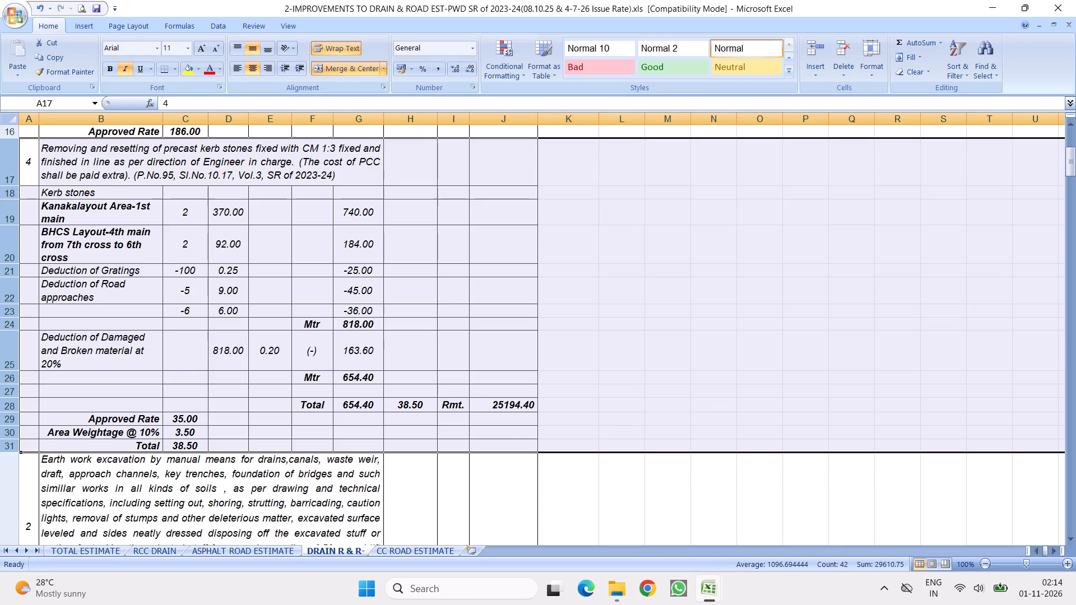
scroll(368, 411, down, 4)
click(262, 276)
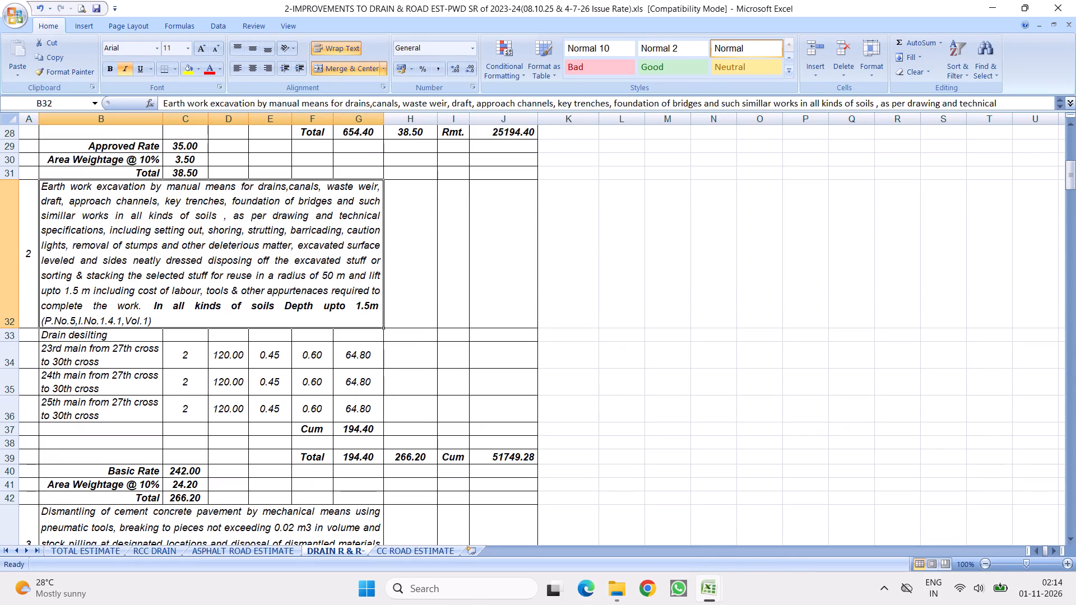
scroll(264, 332, down, 3)
click(242, 263)
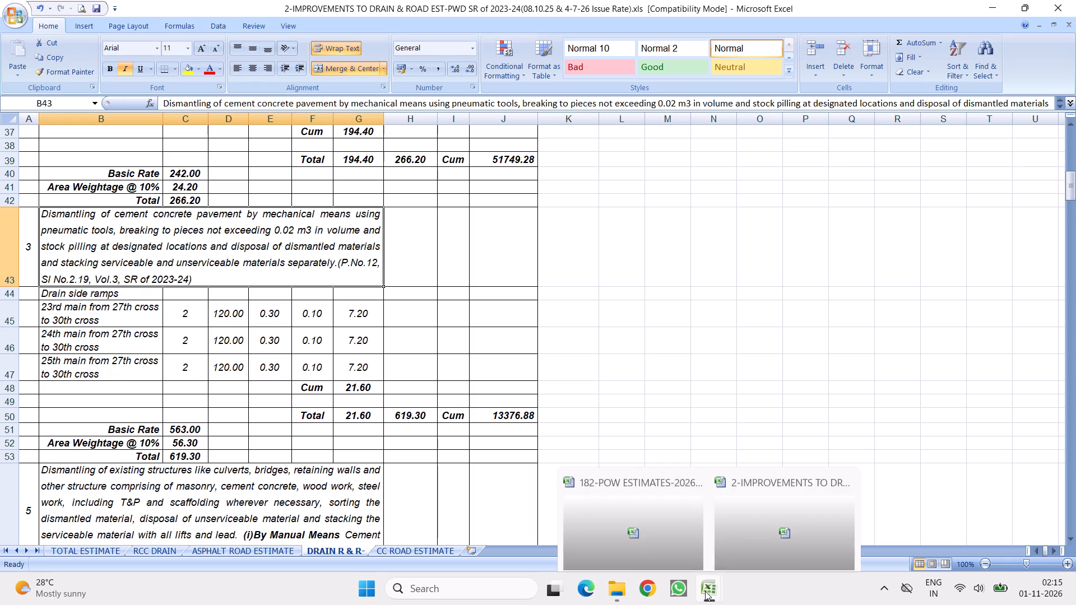
Back in the 182-POW ESTIMATES workbook, copy kerb stone rows 75 to 82 and insert them above empty row 22, before the first Total row.
click(624, 483)
scroll(249, 243, down, 5)
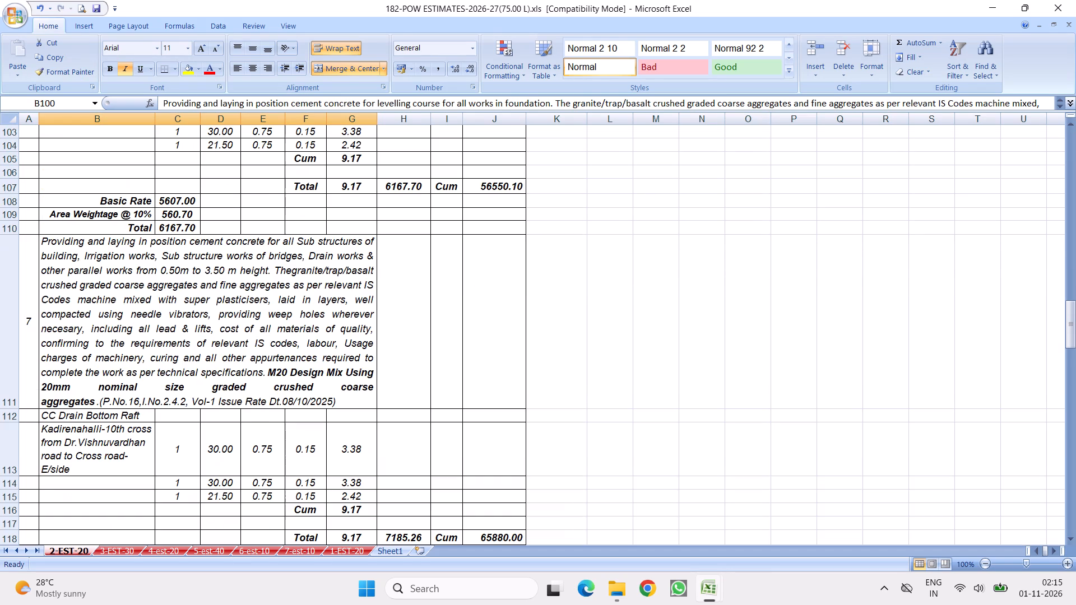
scroll(237, 200, up, 11)
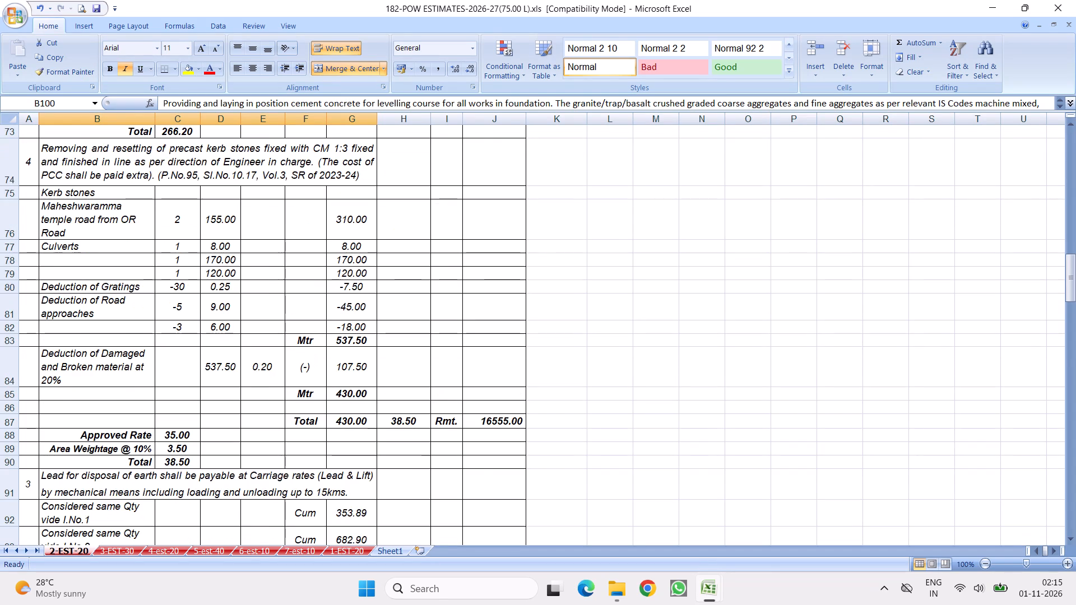
drag(9, 237, 11, 350)
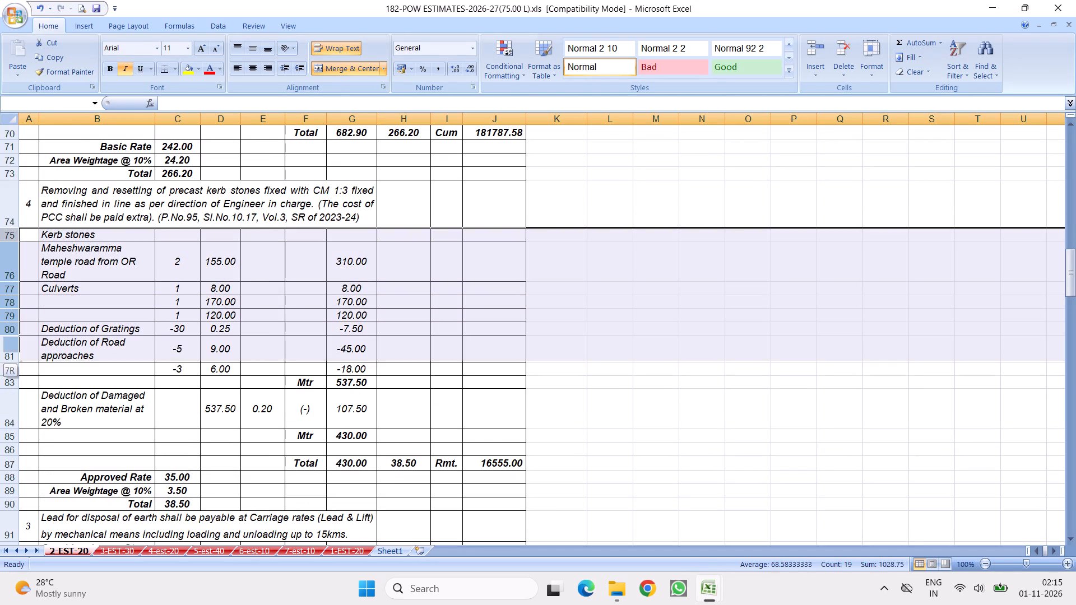
drag(11, 350, 8, 373)
right_click(103, 307)
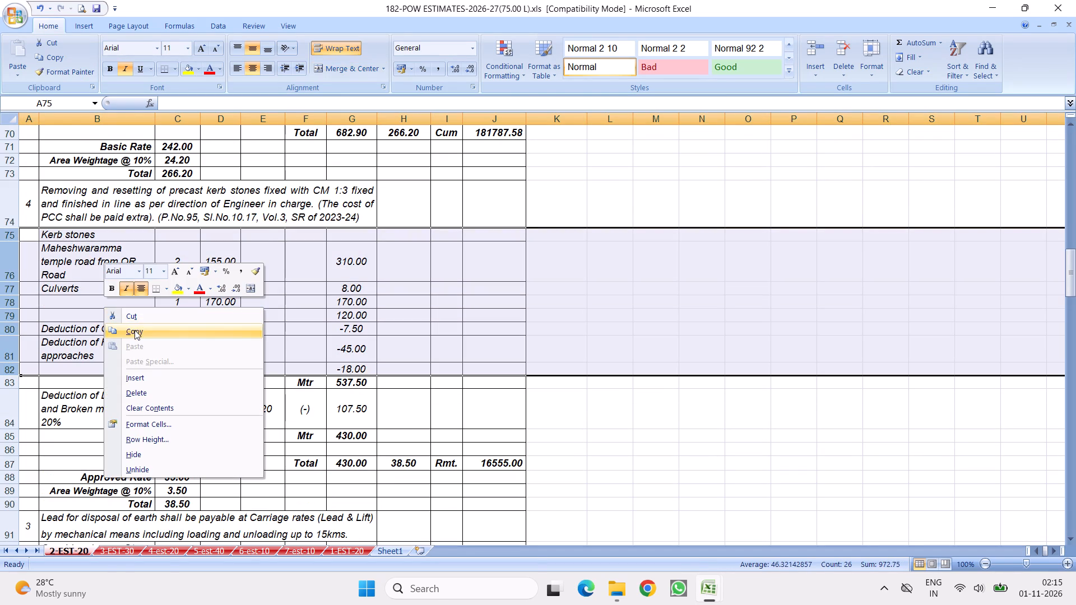
click(134, 331)
scroll(307, 230, up, 4)
scroll(191, 294, up, 8)
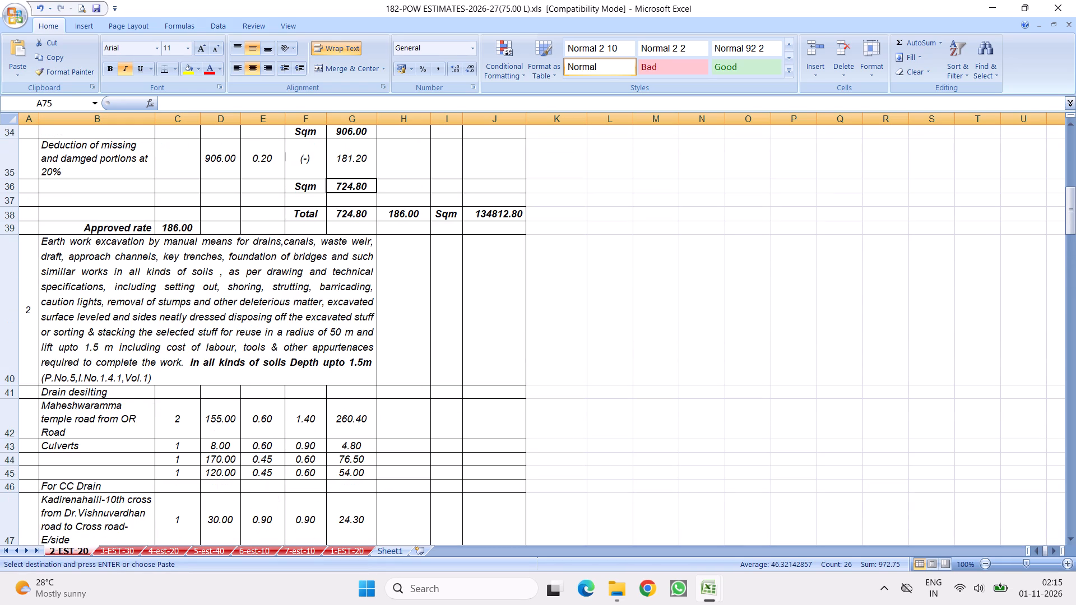
scroll(252, 262, up, 4)
scroll(180, 288, up, 5)
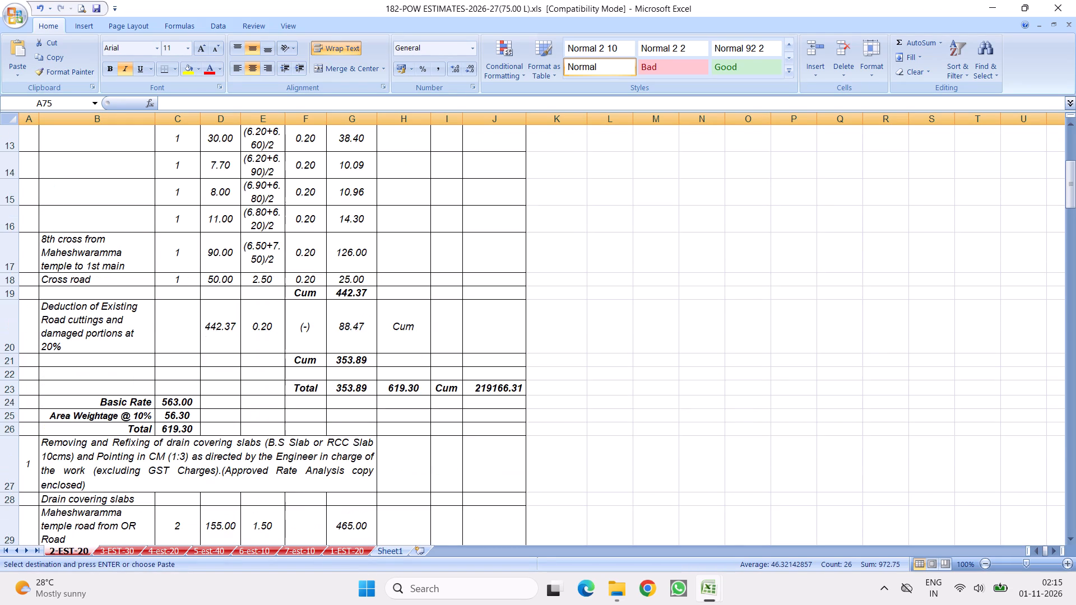
scroll(180, 288, up, 6)
scroll(199, 304, down, 7)
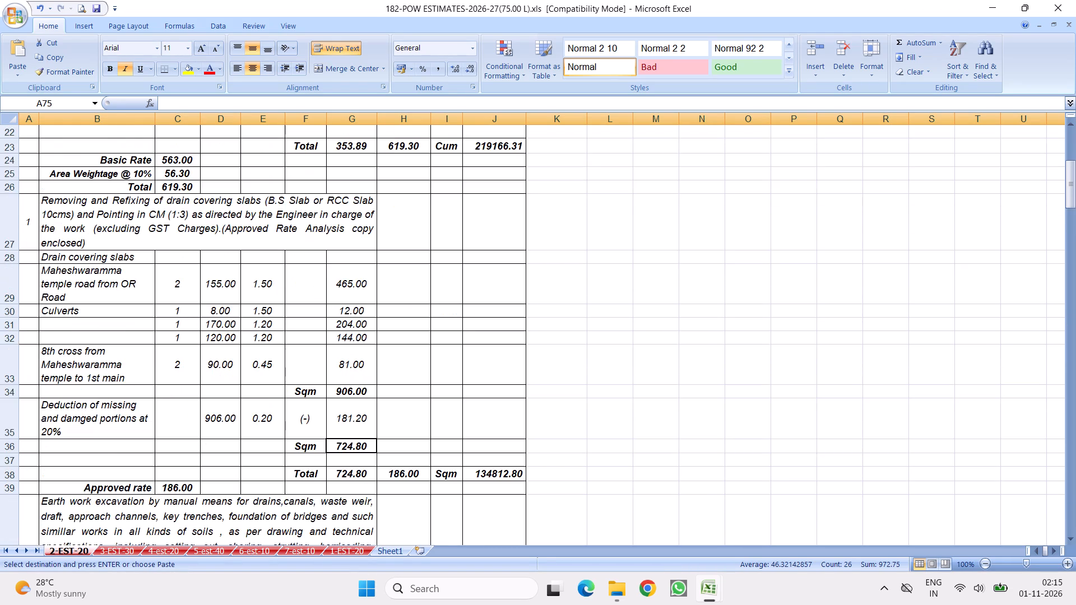
scroll(201, 250, up, 3)
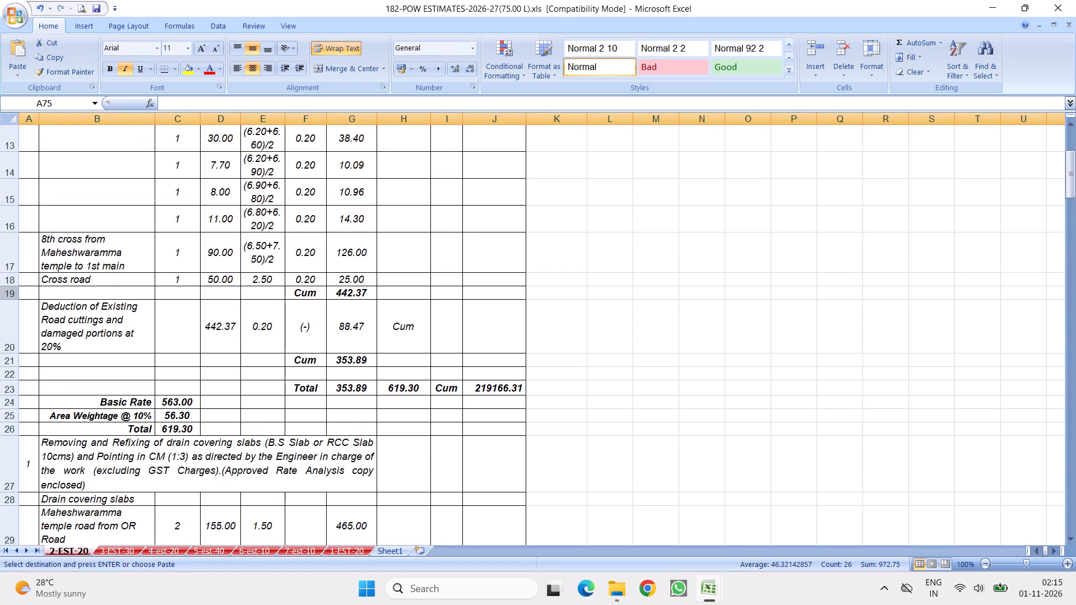
click(7, 294)
right_click(7, 294)
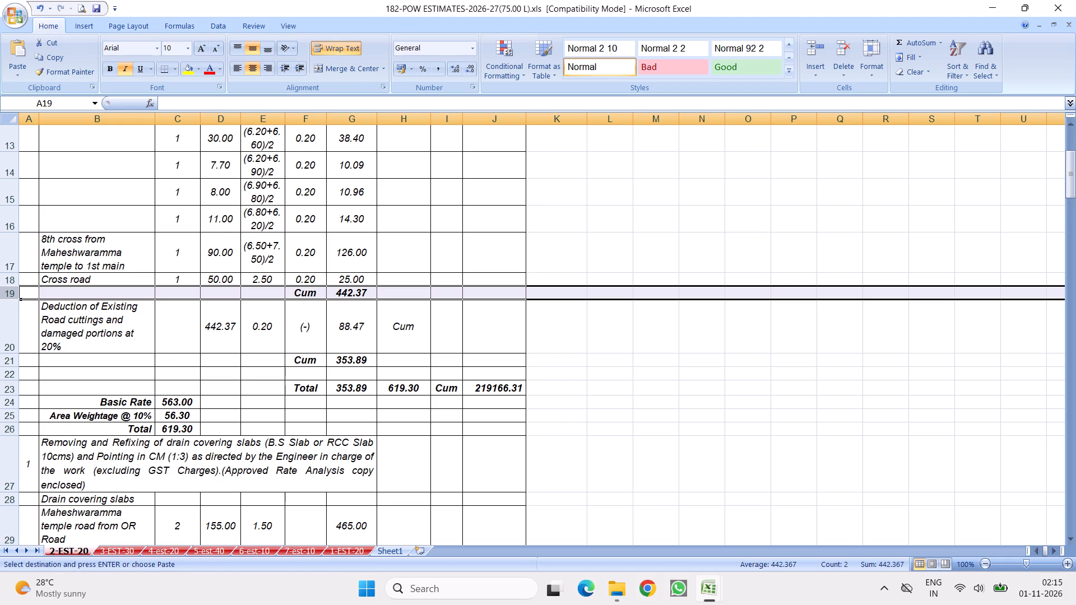
click(369, 373)
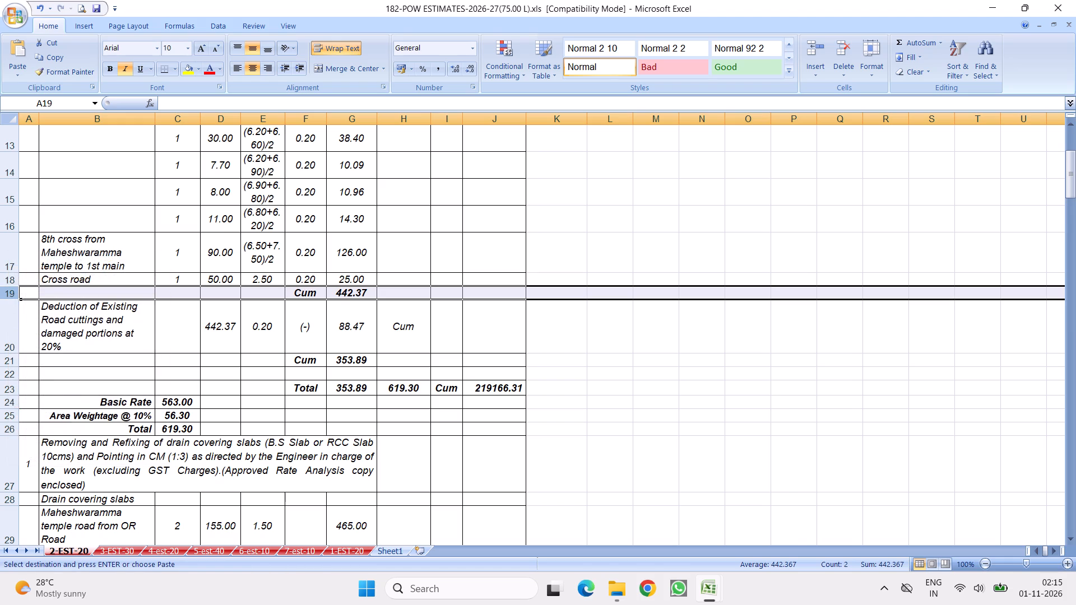
click(3, 374)
right_click(3, 374)
click(51, 444)
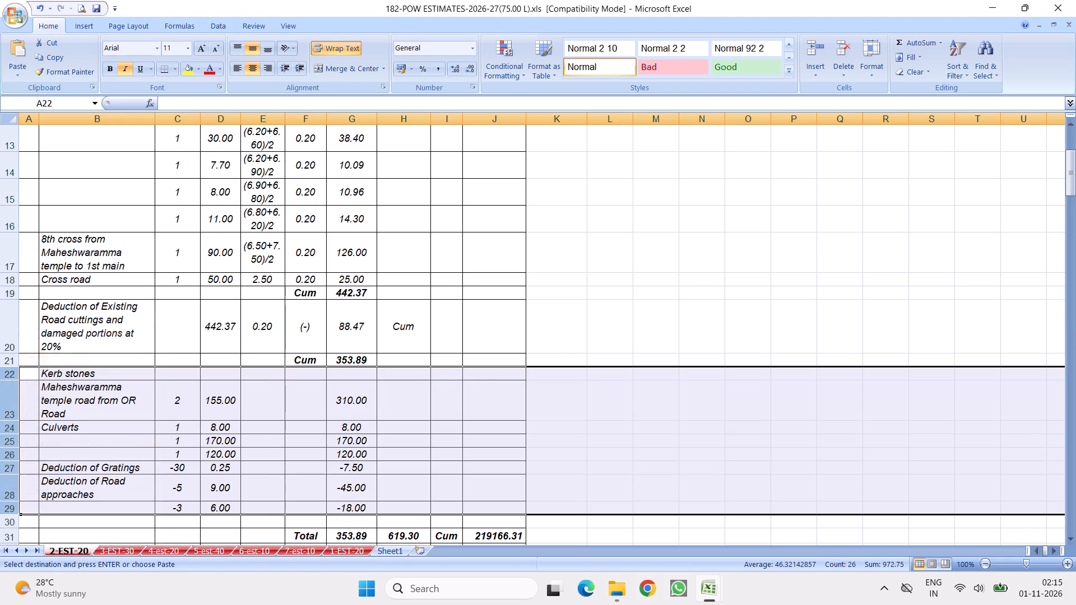
Insert an empty row at row 22, above the copied Kerb stones heading.
click(0, 372)
right_click(0, 372)
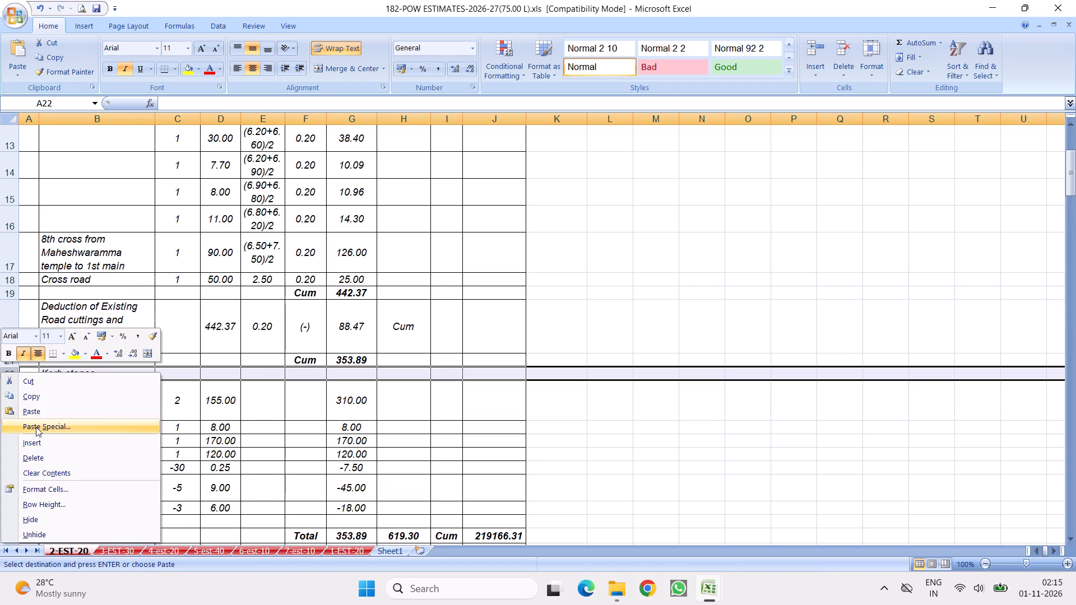
click(30, 441)
Replace the copied Kerb stones heading in B23 with "Drain side ramps".
click(85, 387)
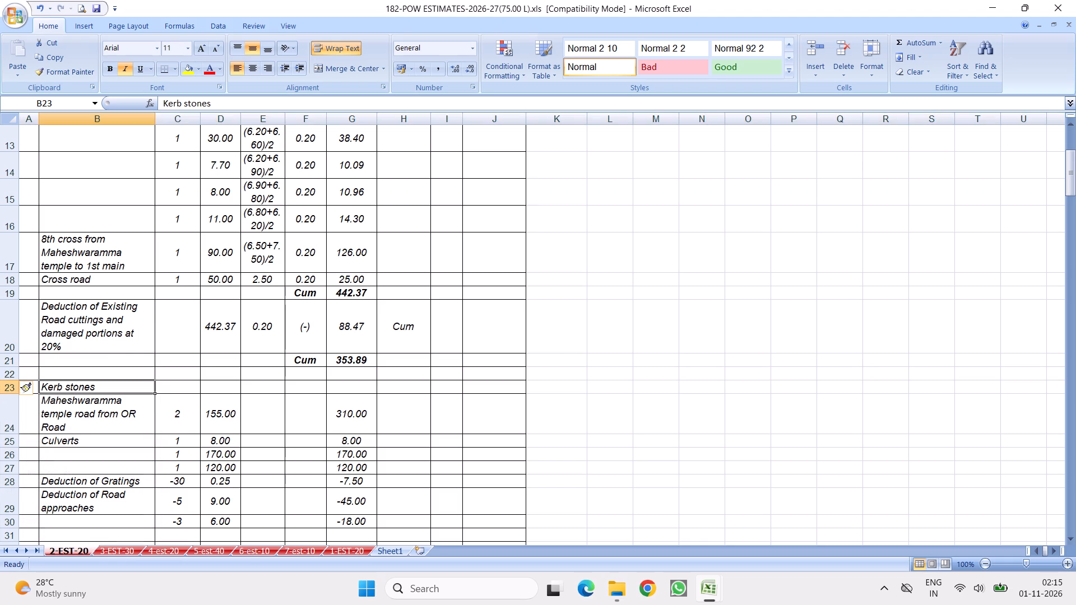
key(shift+d)
key(BackSpace)
key(BackSpace)
key(BackSpace)
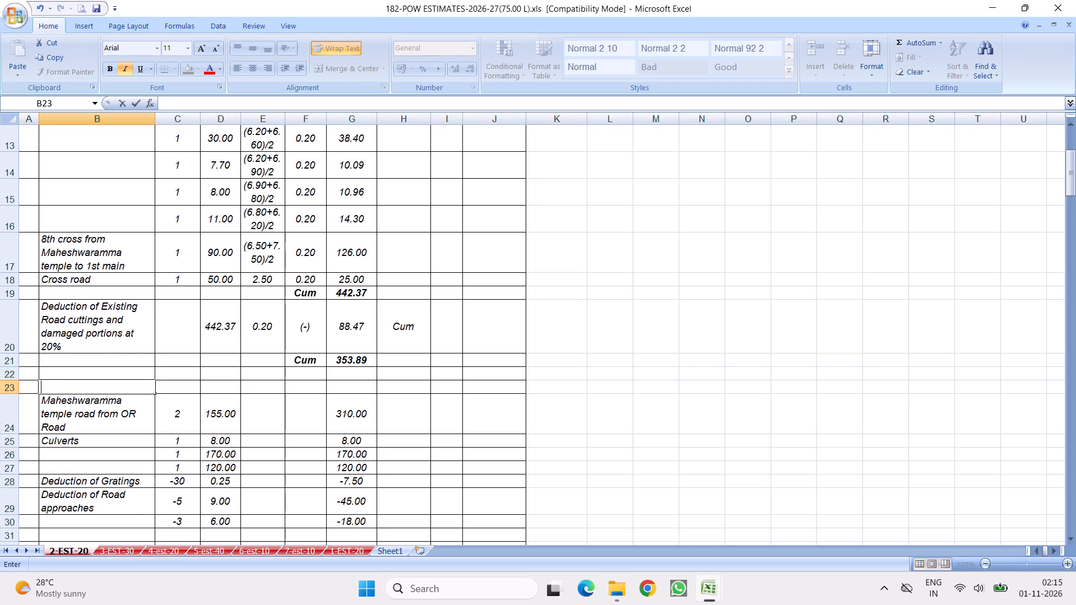
text(Drain sdie)
key(BackSpace)
key(BackSpace)
key(BackSpace)
key(BackSpace)
text(side ramps)
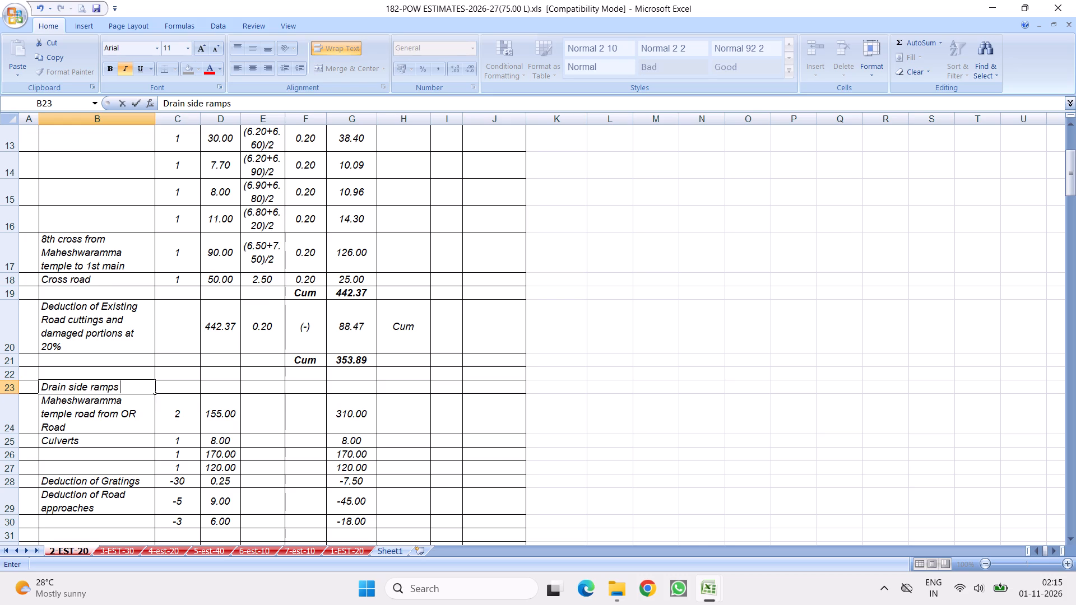
click(278, 432)
scroll(279, 430, down, 3)
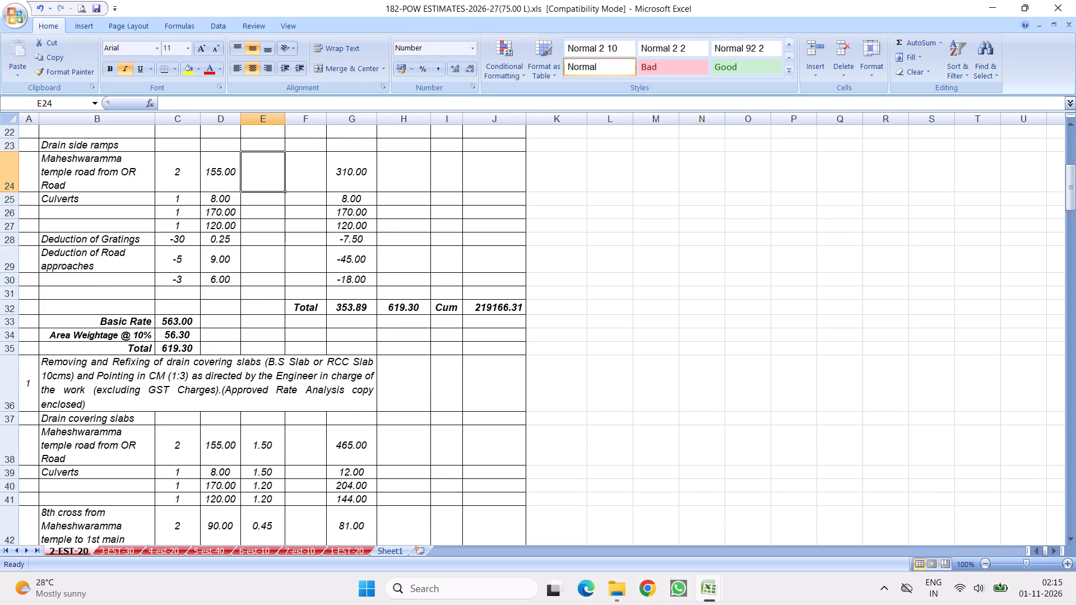
Enter breadth 0.25 and depth 0.10 for the Maheshwaramma temple road row under Drain side ramps, in E24 and F24.
click(349, 176)
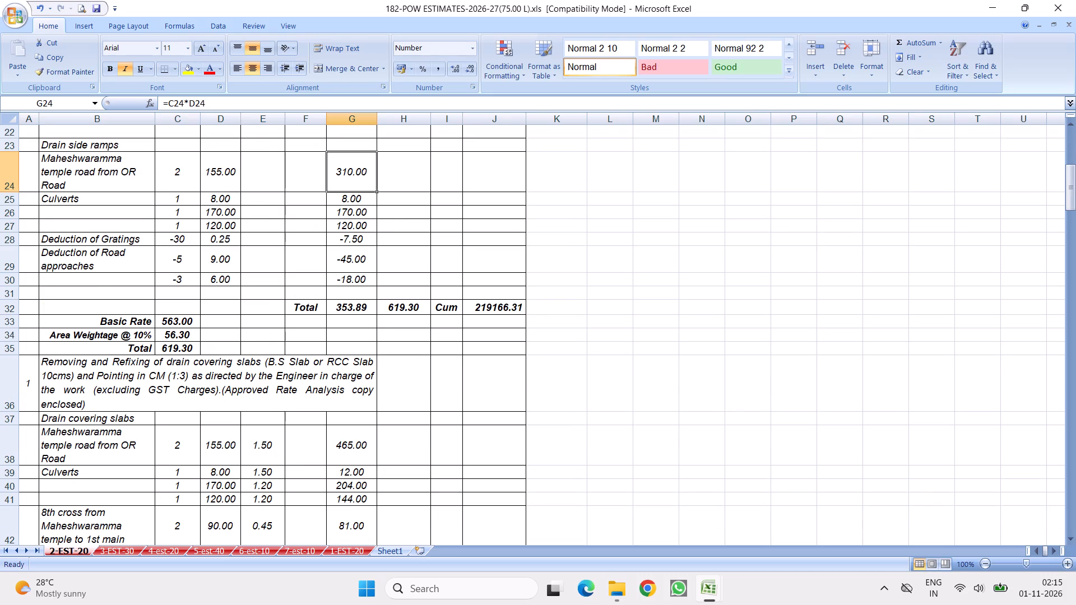
click(265, 170)
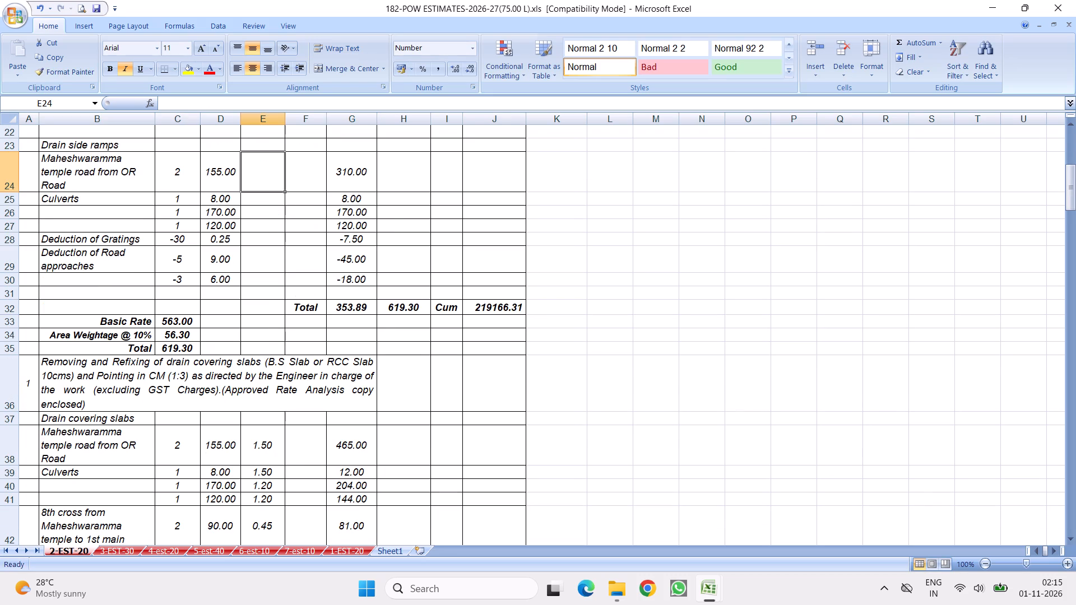
key(period)
key(2)
key(5)
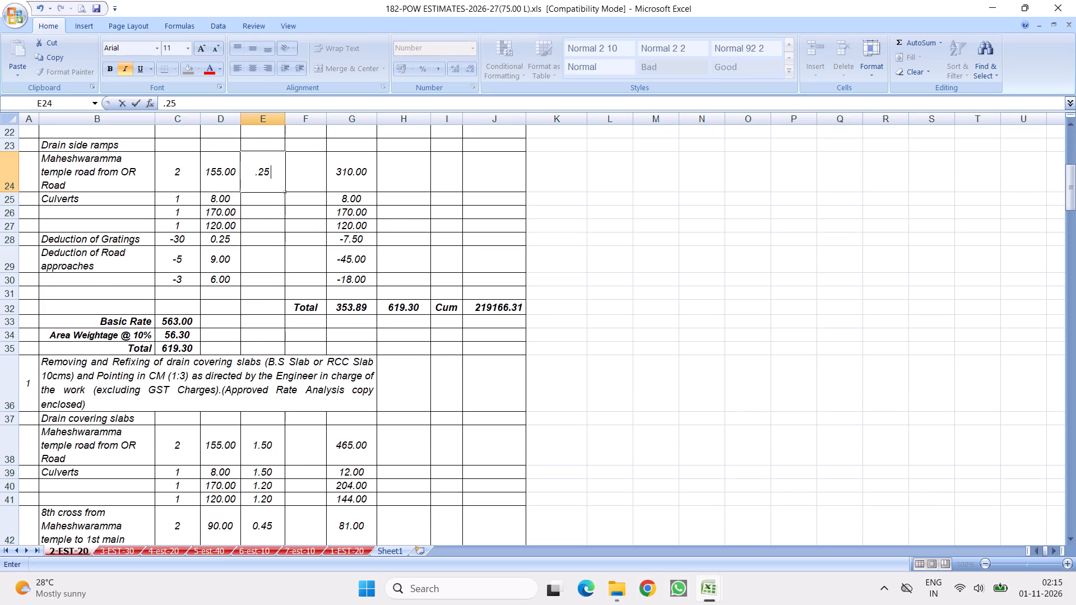
click(388, 247)
click(305, 169)
key(period)
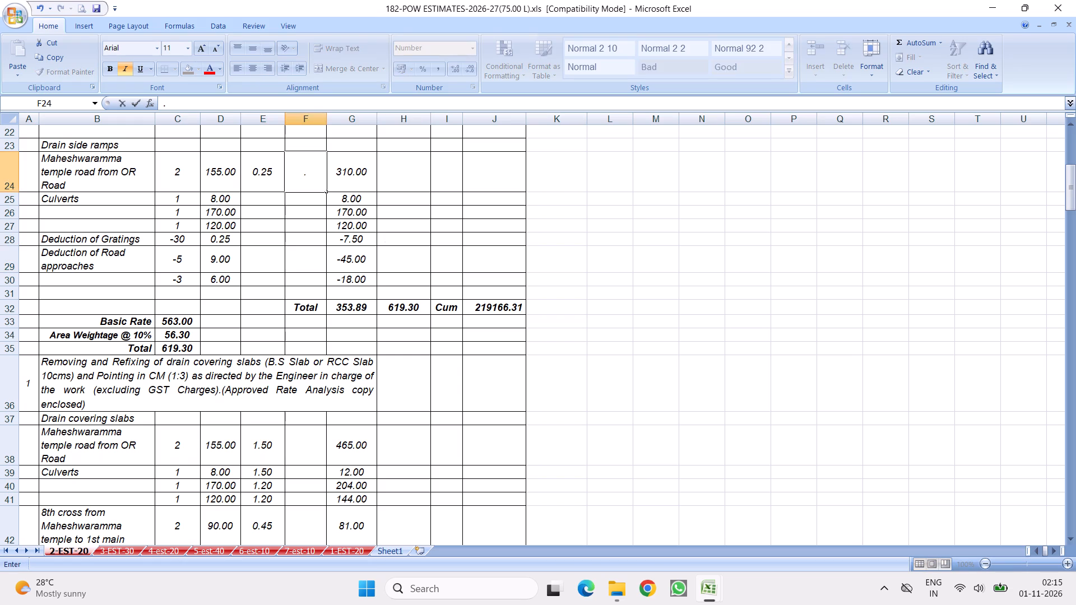
key(1)
click(451, 206)
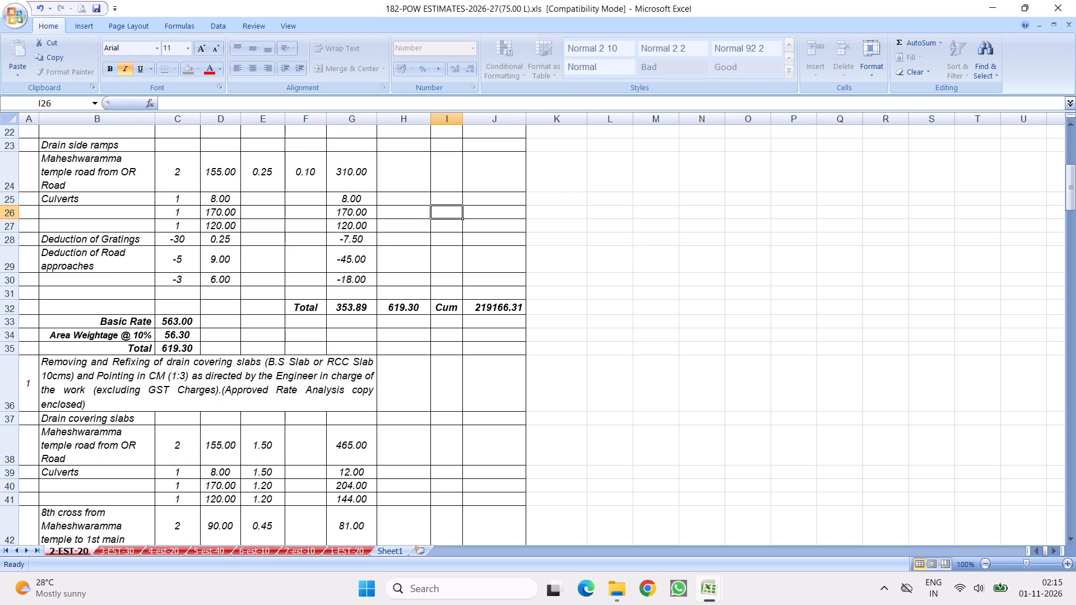
Extend the quantity formula in G24 to =C24*D24*E24*F24.
click(348, 177)
click(214, 98)
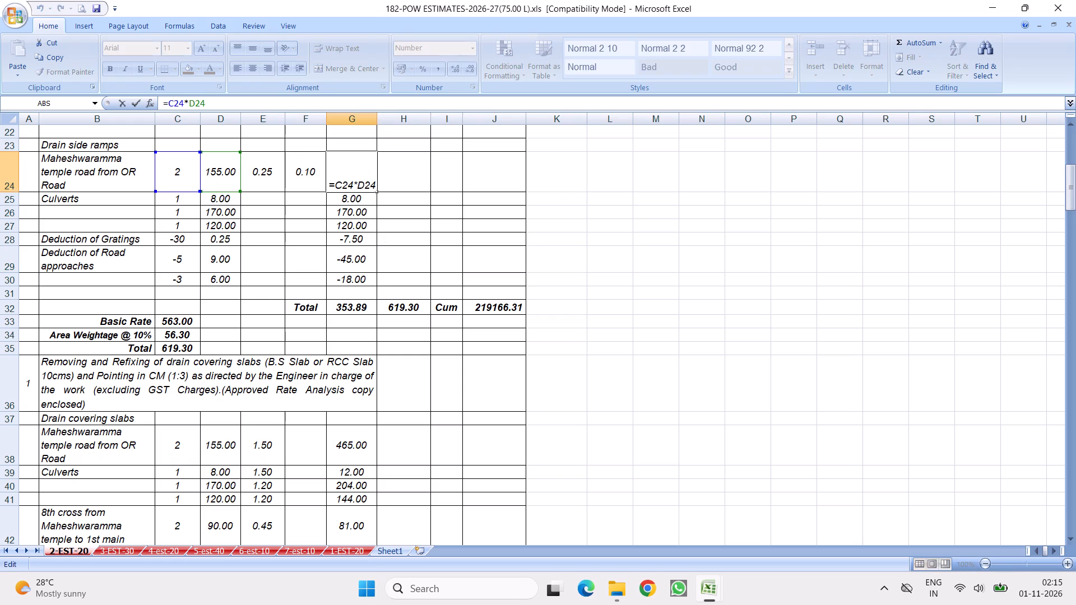
key(shift+asterisk)
click(250, 185)
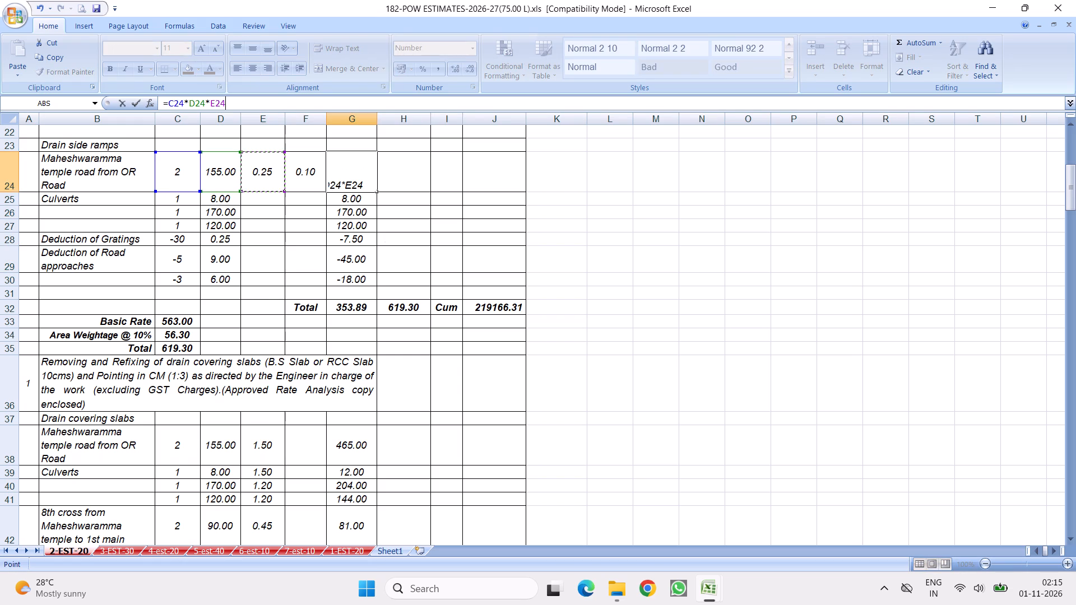
key(shift+asterisk)
click(302, 168)
key(Return)
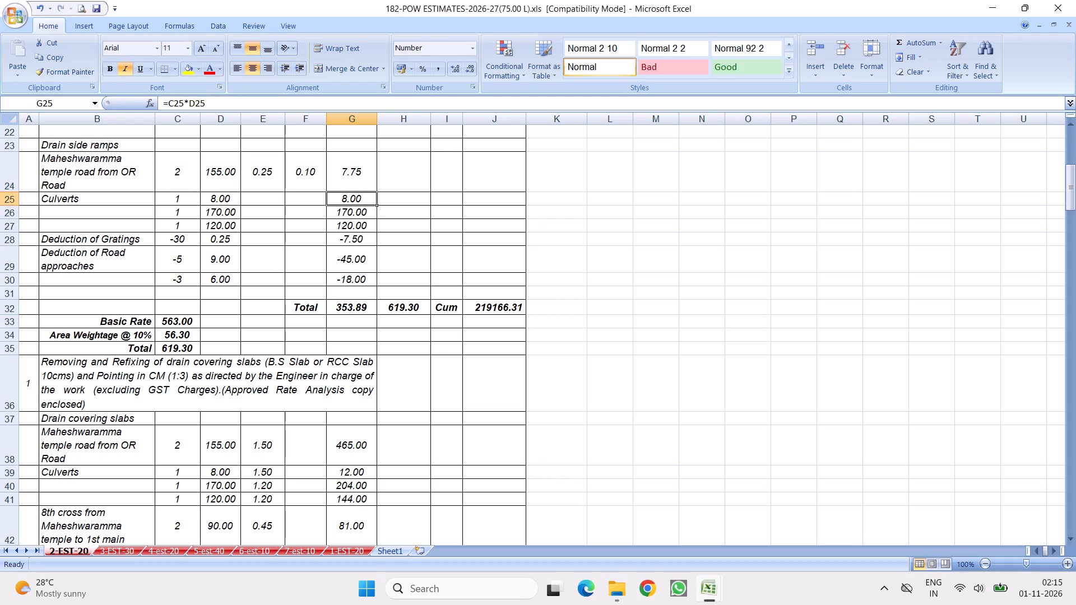
Fill the breadth, depth and quantity cells E24:G24 down through row 30.
drag(263, 180, 346, 180)
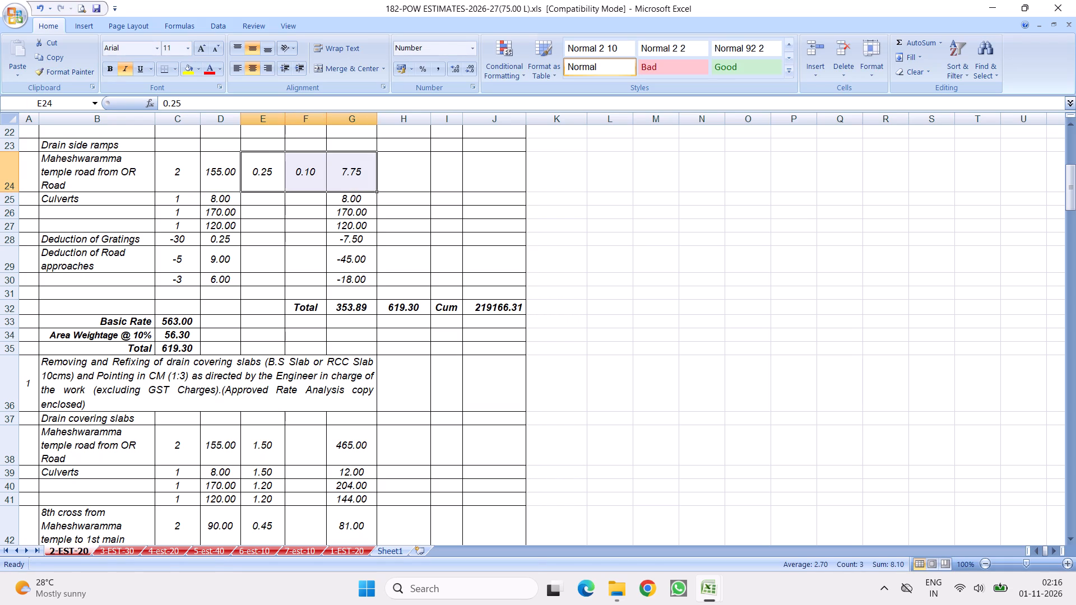
drag(375, 190, 363, 287)
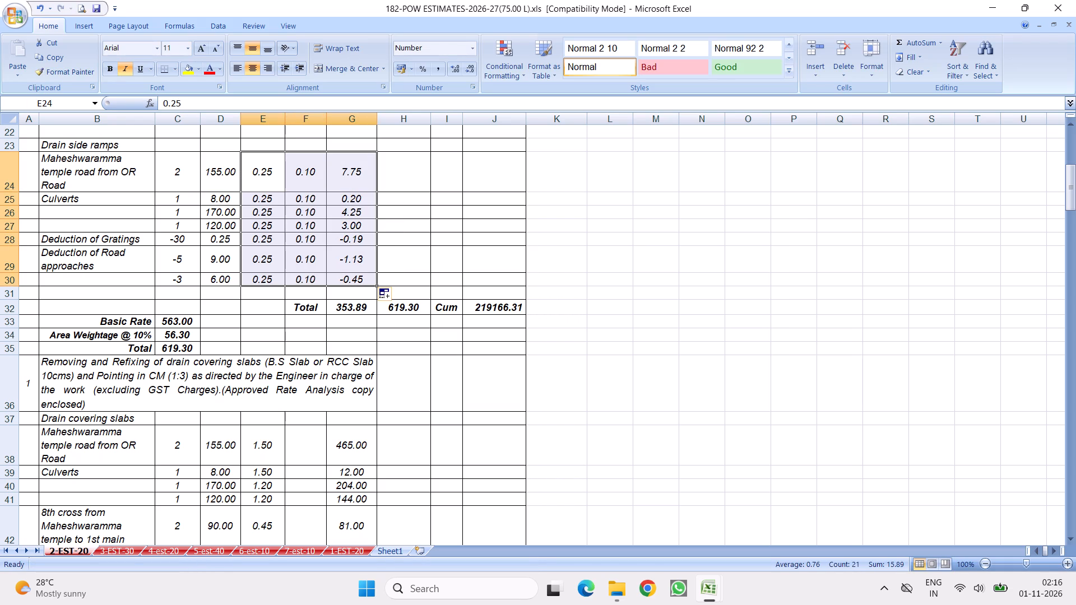
Insert two empty rows at row 31, above the item's Total row.
drag(7, 294, 6, 313)
right_click(48, 308)
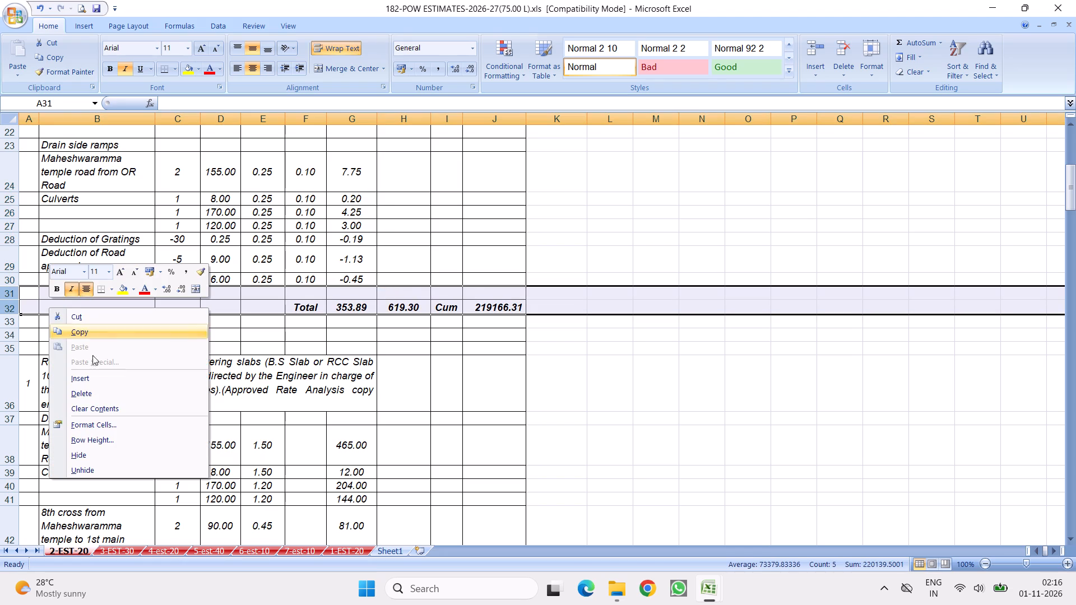
click(81, 375)
Sum the drain side ramp quantities G24:G30 in G31, label F31 "Cum", and make both cells bold.
drag(344, 170, 353, 280)
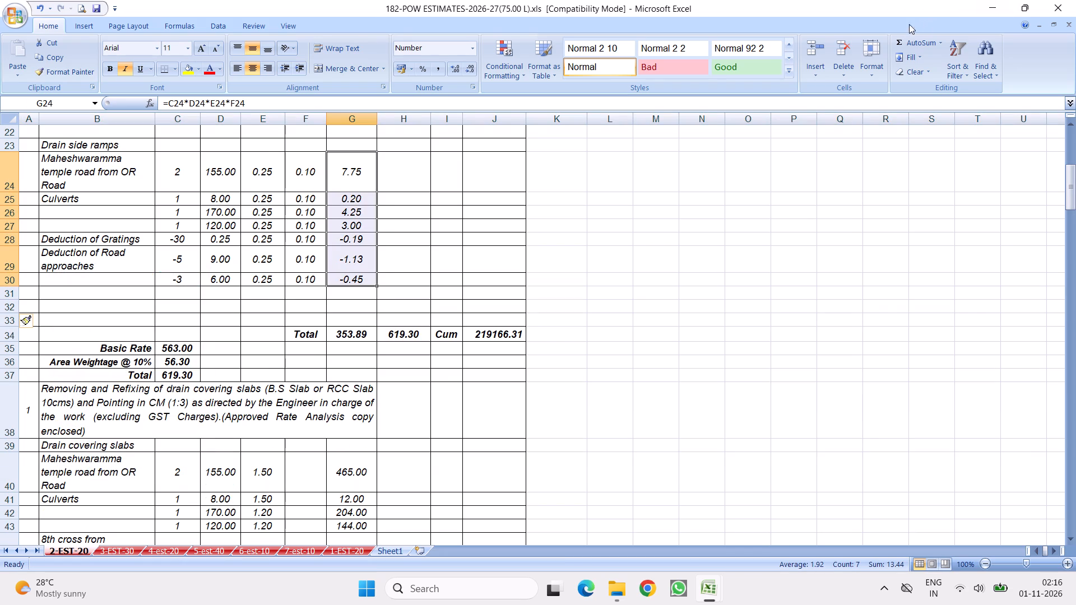
click(902, 41)
click(312, 291)
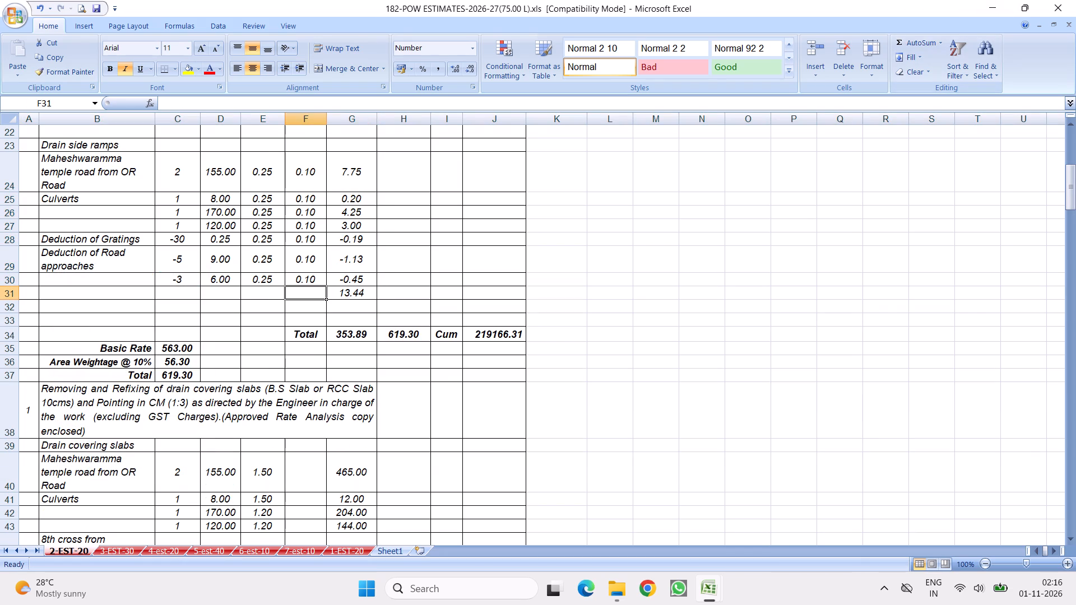
text(Cum)
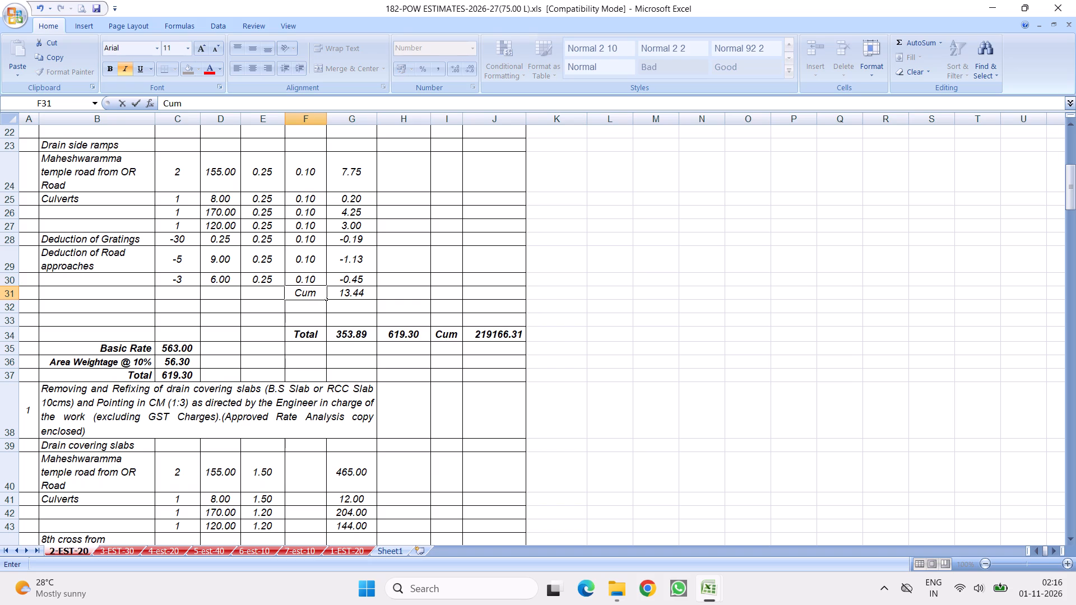
click(444, 322)
drag(299, 290, 349, 298)
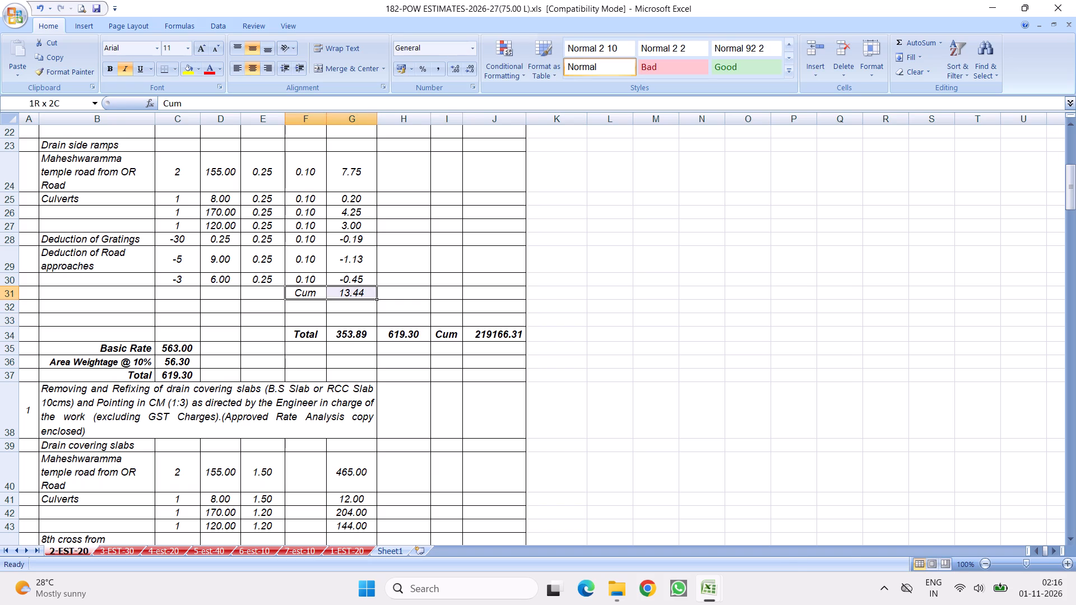
drag(349, 298, 350, 298)
click(110, 64)
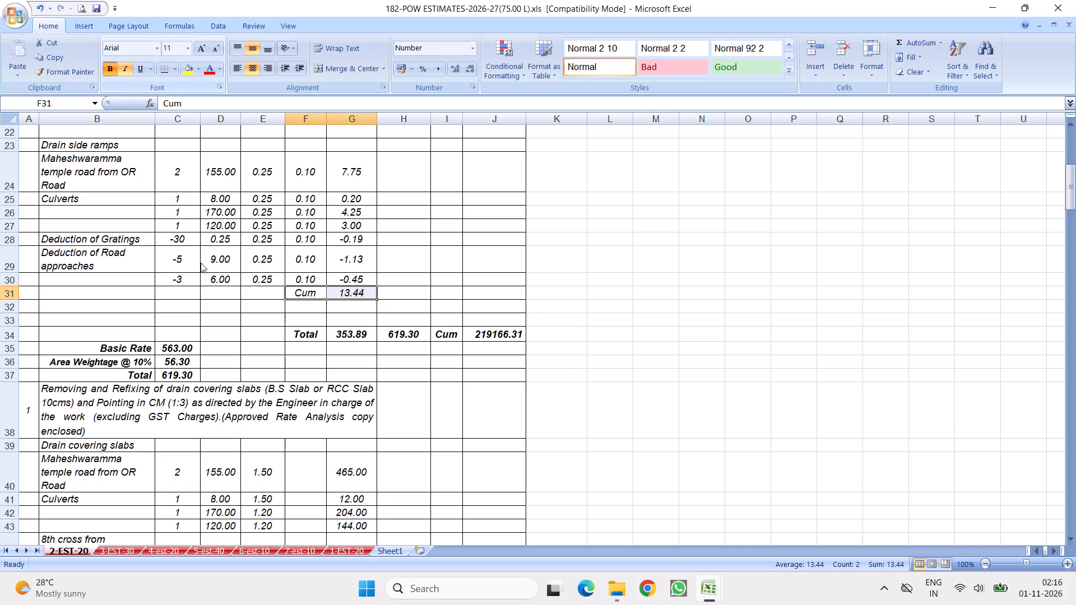
Insert four empty rows at row 33, between the drain side ramps subtotal and the Total row.
drag(9, 320, 11, 356)
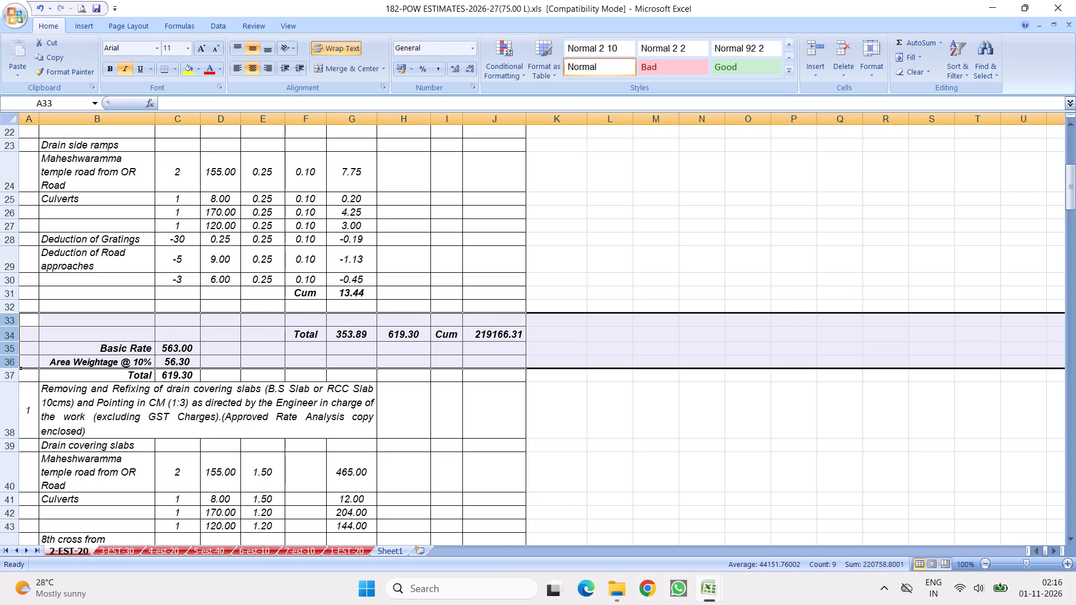
right_click(43, 342)
click(73, 413)
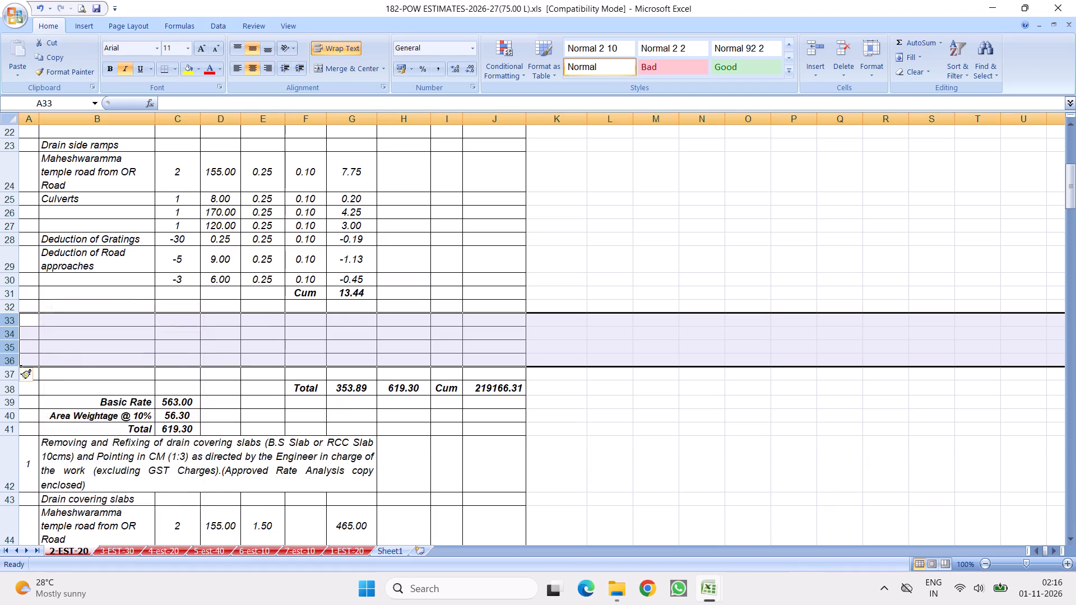
Bring the two subtotals together by linking G33 to G21 and G34 to G31.
click(348, 319)
key(equal)
scroll(418, 299, up, 3)
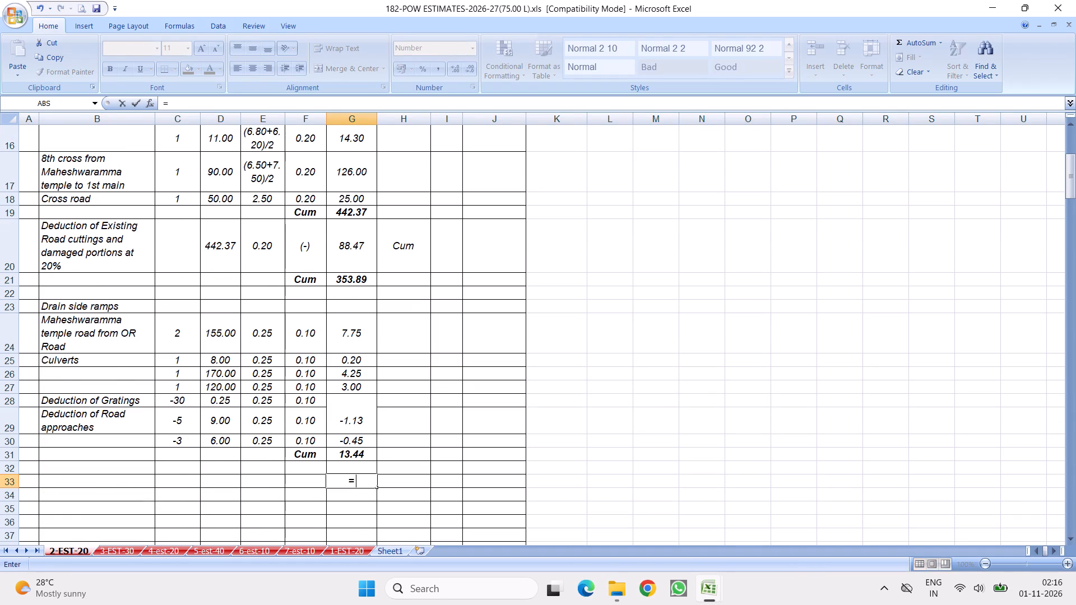
click(344, 291)
click(346, 362)
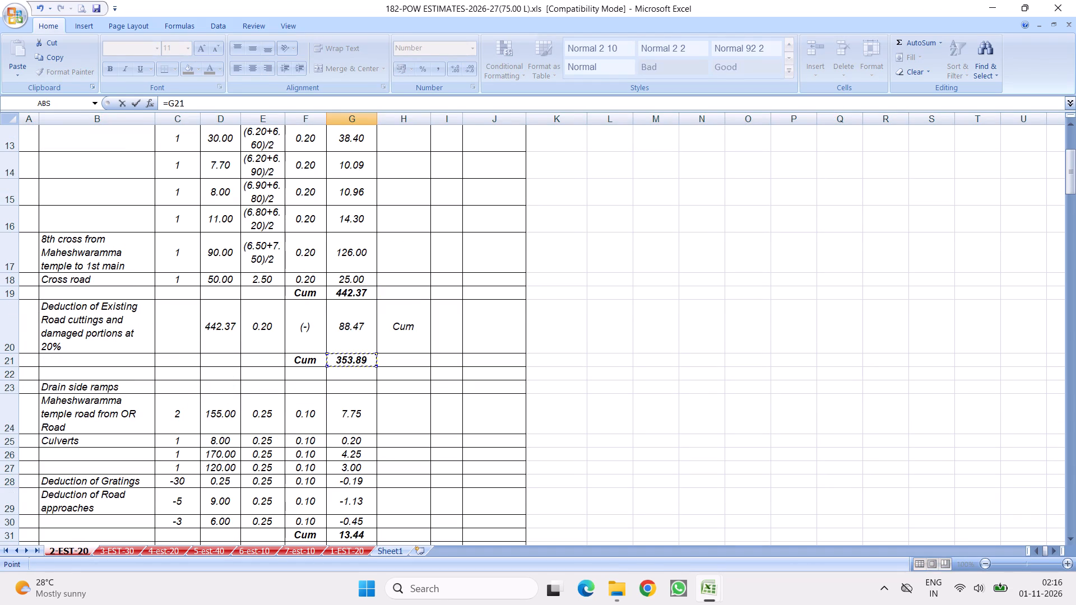
key(Return)
key(equal)
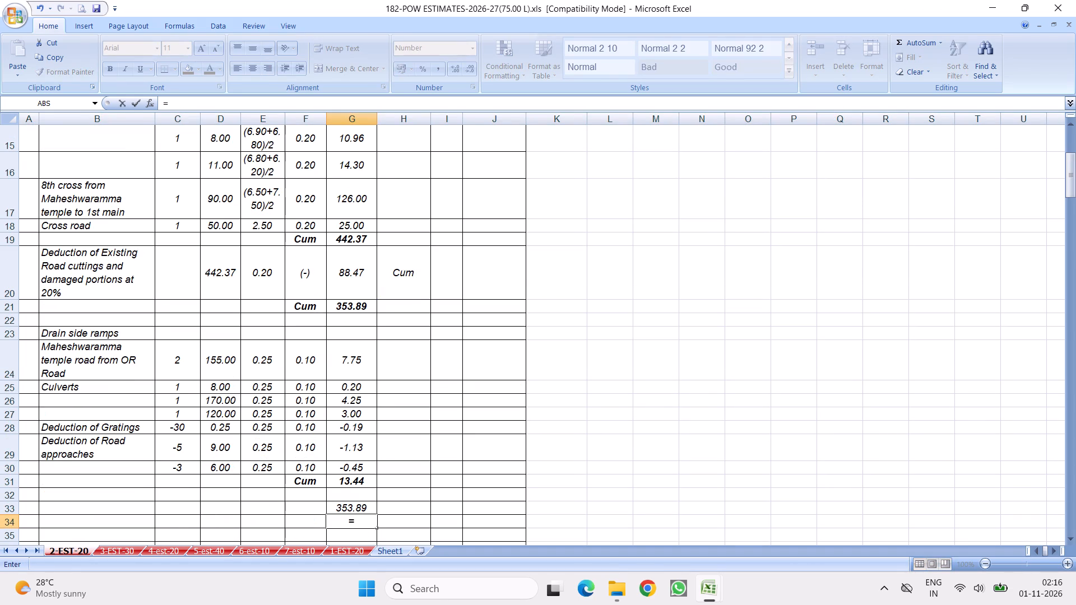
click(347, 480)
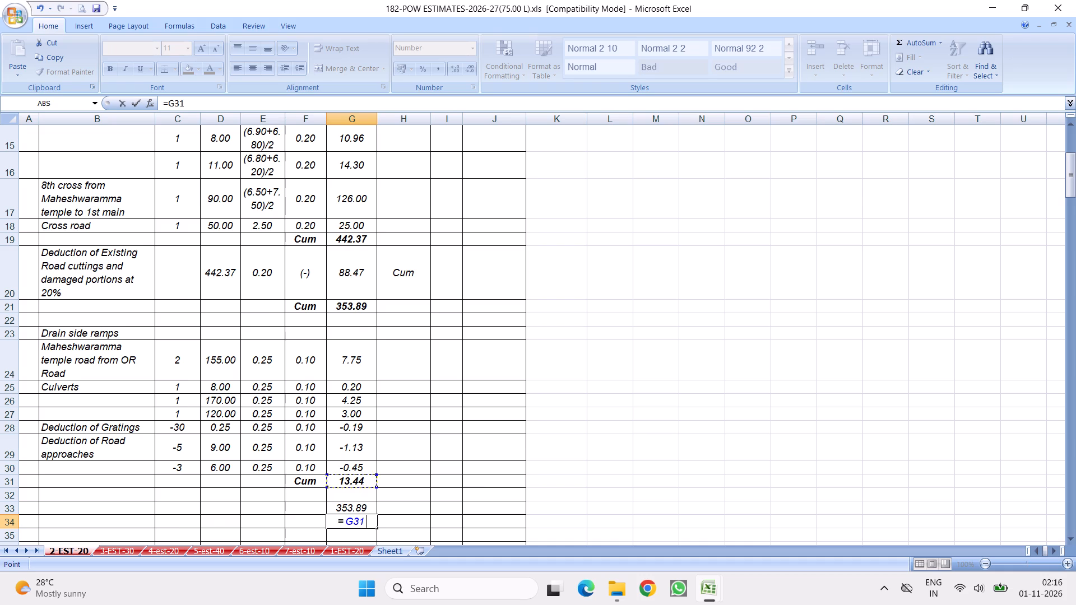
key(Return)
Sum the linked subtotals G33:G34 in G35.
scroll(373, 441, down, 3)
drag(349, 296, 348, 306)
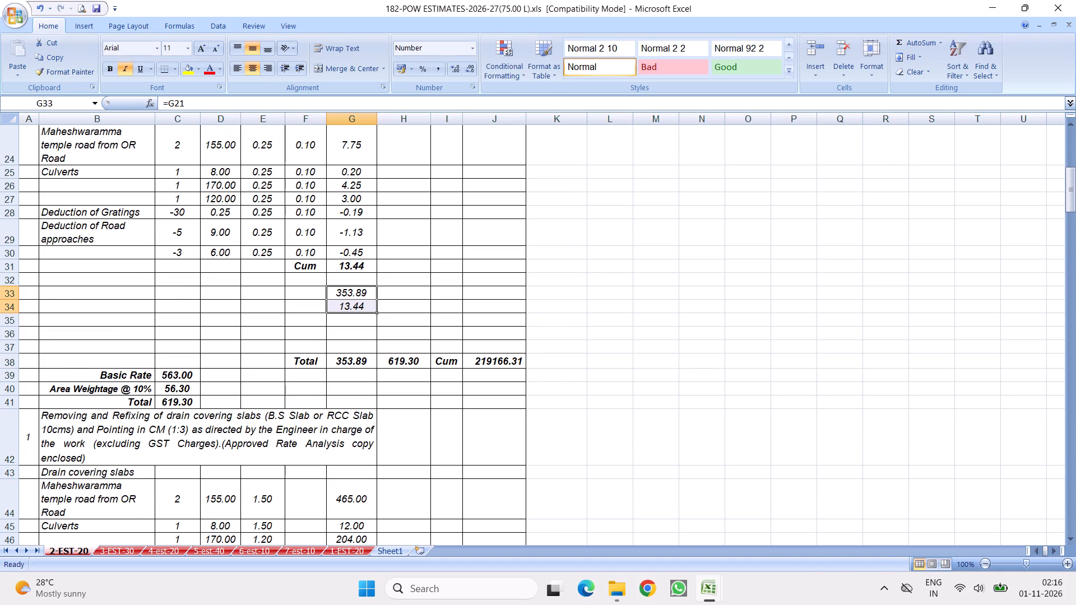
drag(348, 306, 348, 309)
click(896, 40)
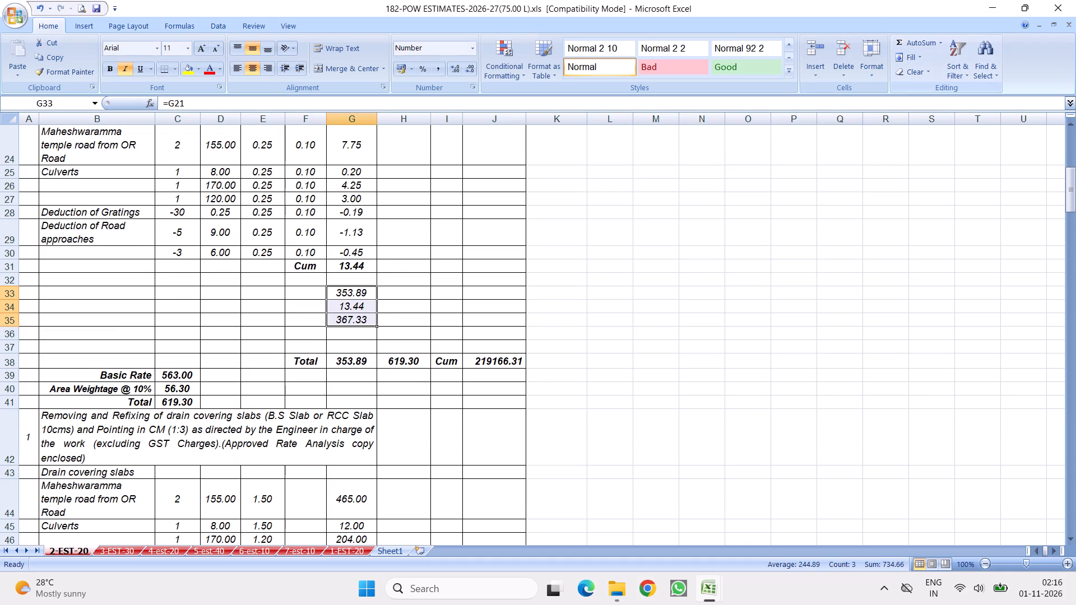
Delete the surplus empty row 36 below the combined quantity.
right_click(5, 334)
click(37, 415)
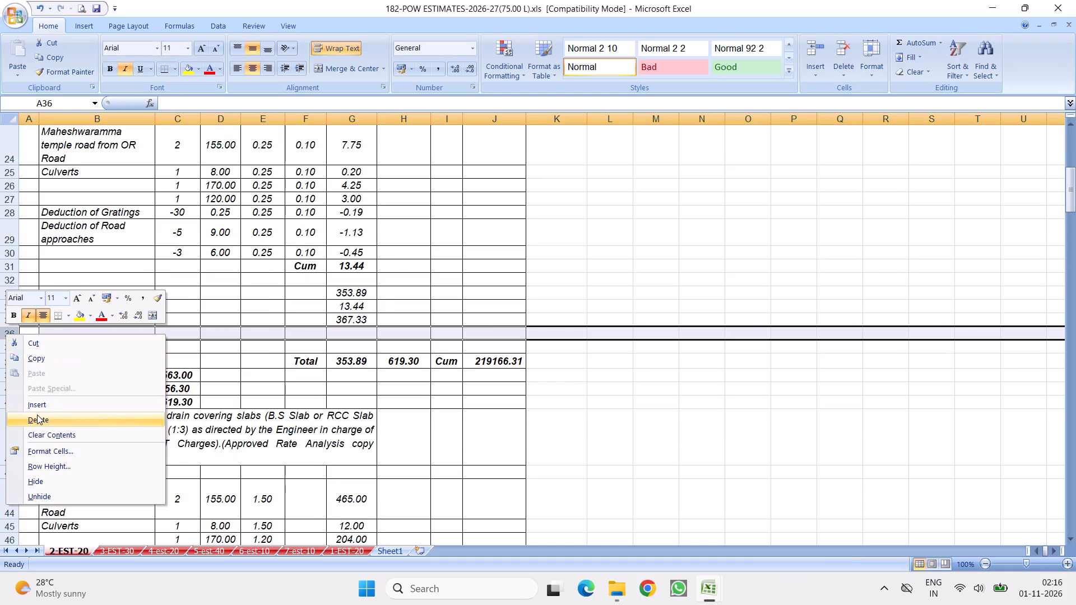
Label F33, F34 and F35 "Cum" and make F33:G35 bold.
click(300, 290)
text(Cum)
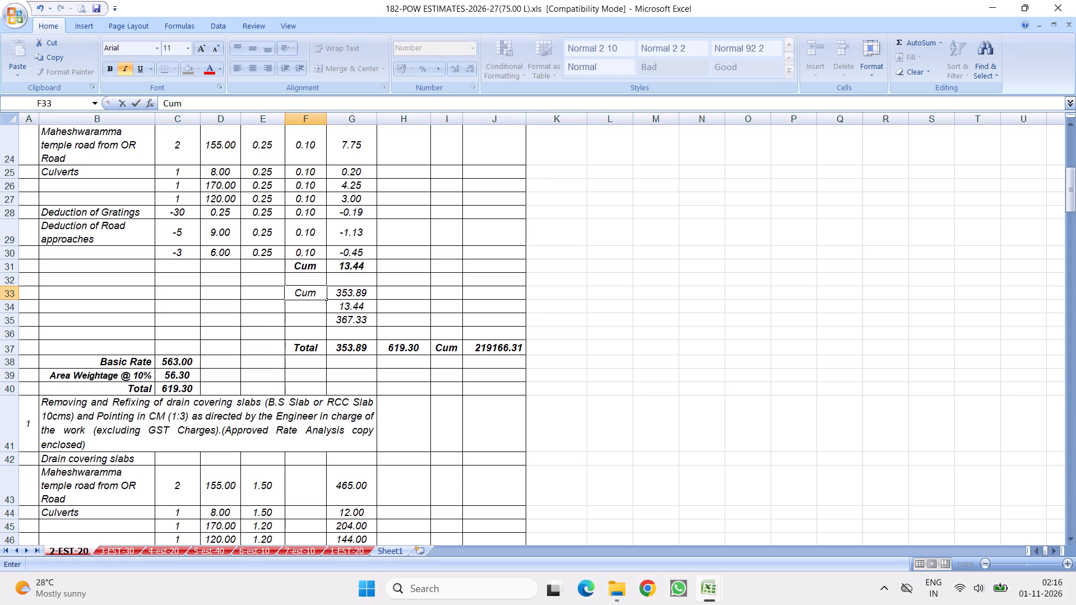
click(302, 310)
key(c)
click(308, 319)
key(c)
click(423, 308)
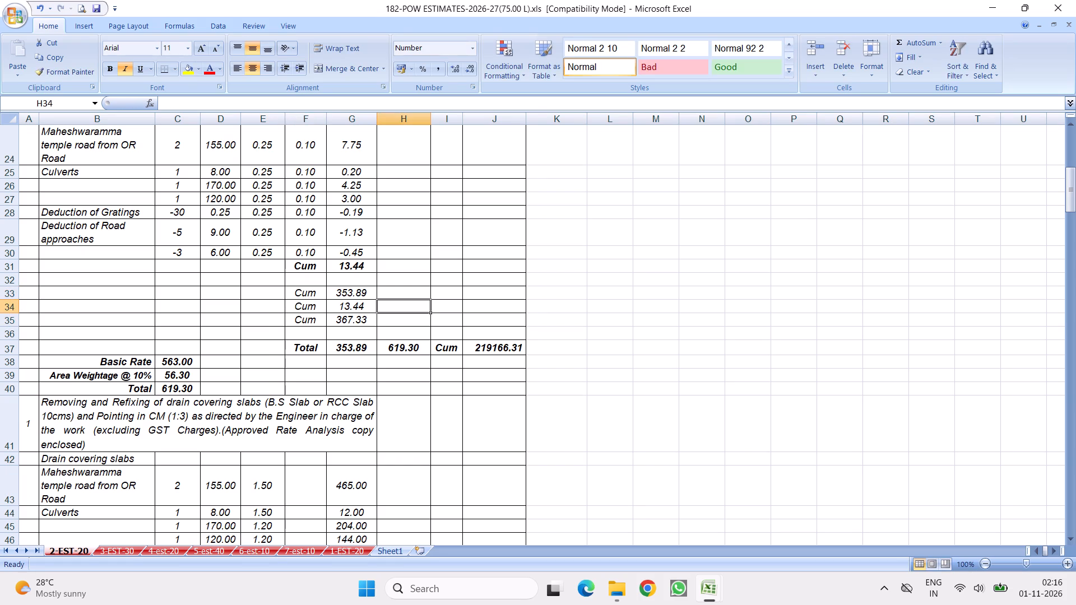
drag(309, 297, 343, 318)
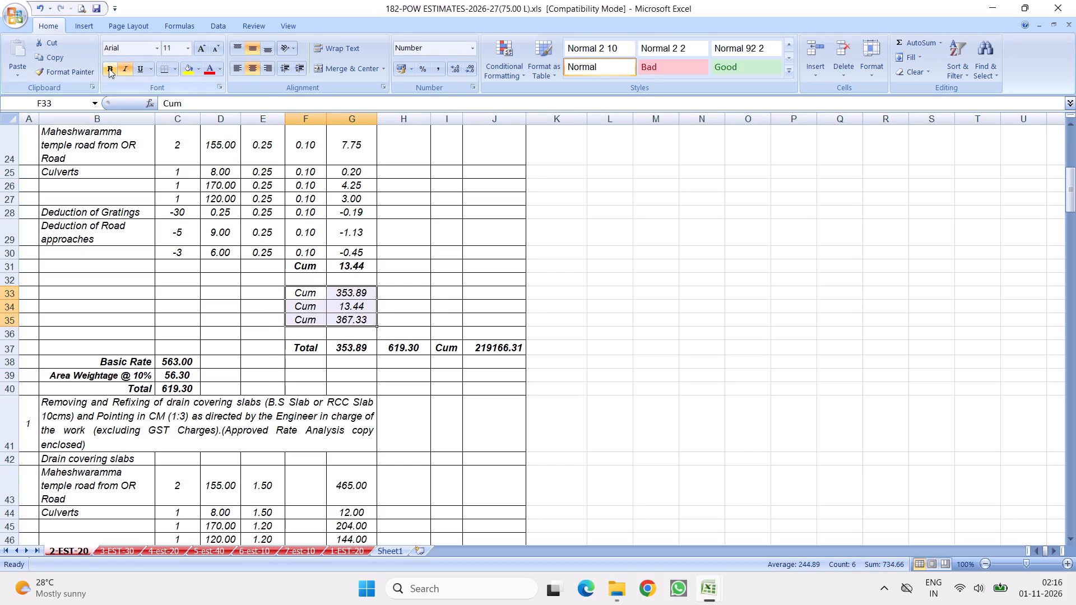
click(109, 67)
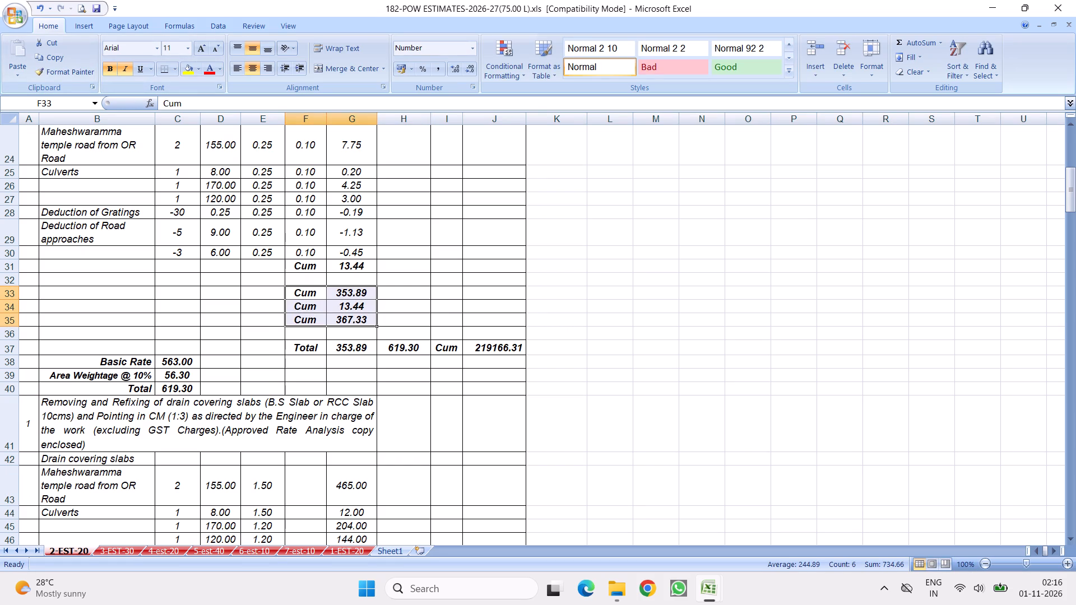
Link the item's Total quantity in G37 to the combined quantity in G35.
click(347, 346)
key(equal)
click(341, 319)
key(Return)
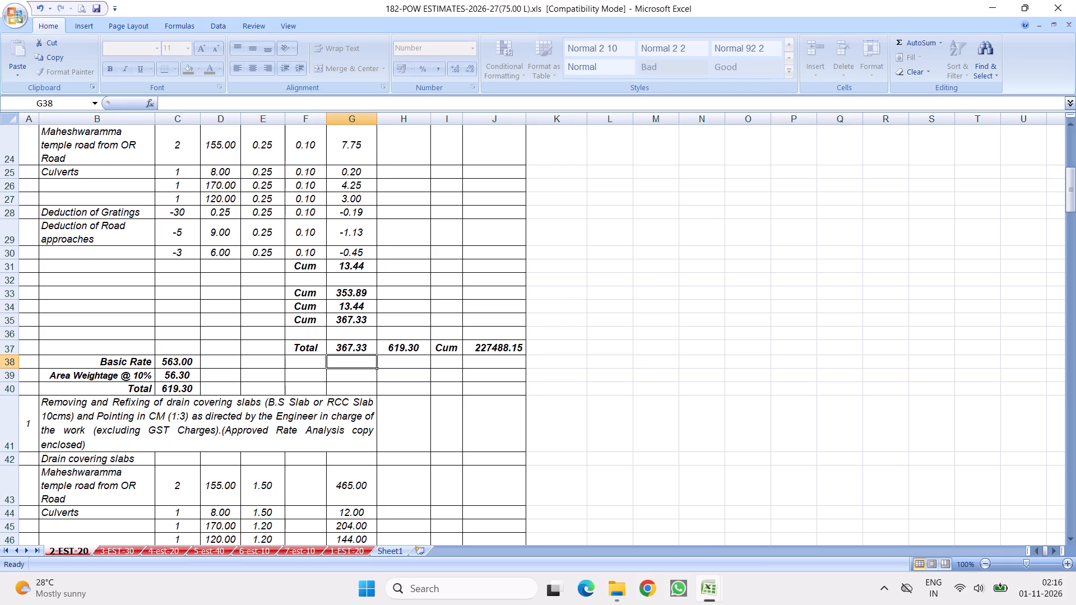
Copy the "Road surface" label from B7 into B33 beside the first linked subtotal.
scroll(208, 284, up, 5)
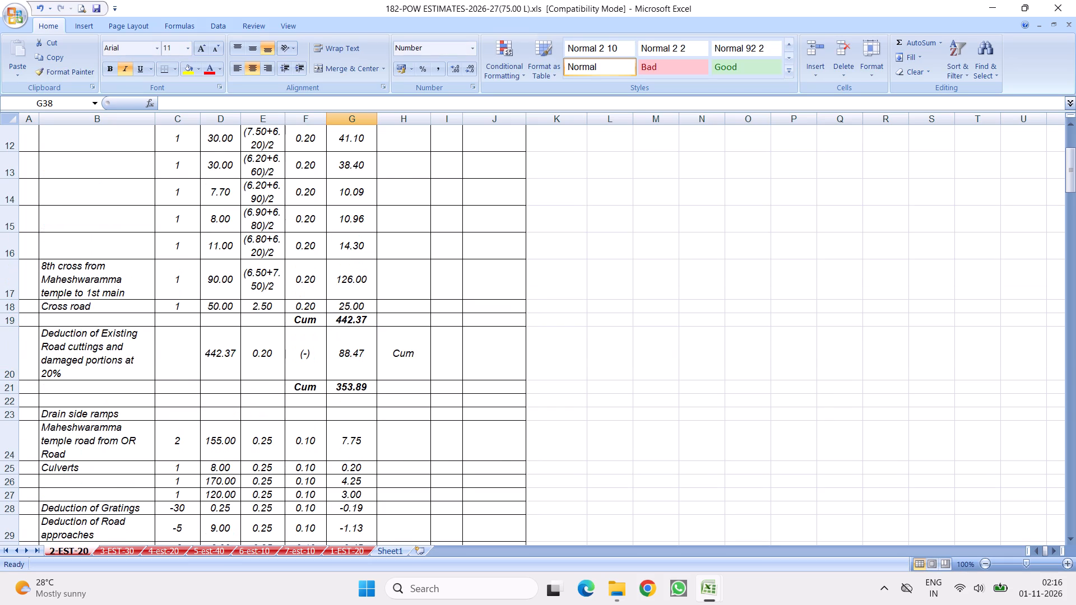
scroll(198, 309, down, 3)
click(116, 274)
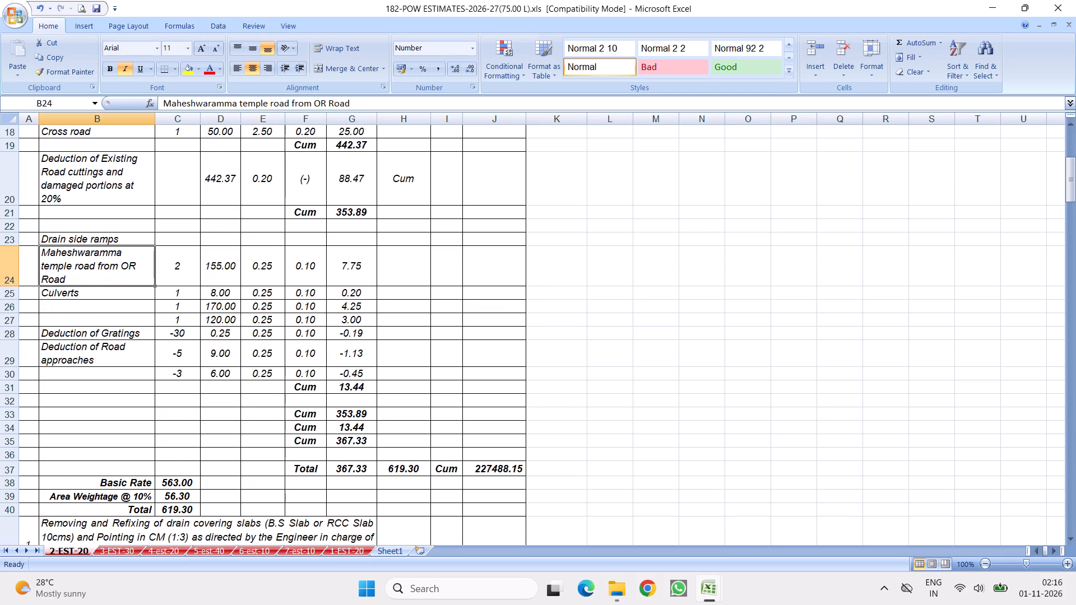
scroll(148, 317, up, 5)
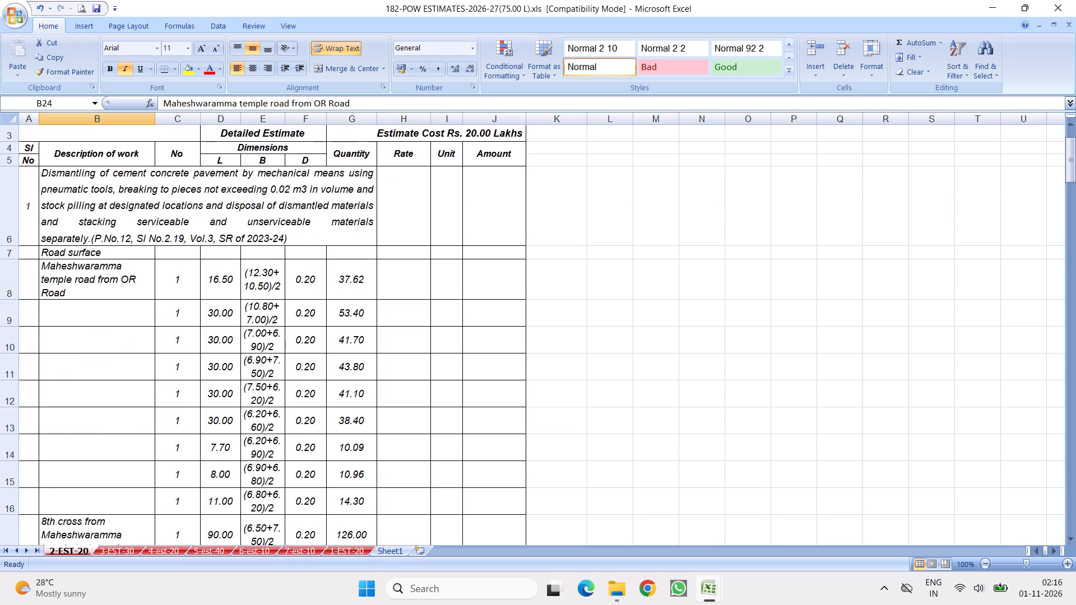
right_click(74, 255)
click(104, 280)
scroll(175, 354, down, 8)
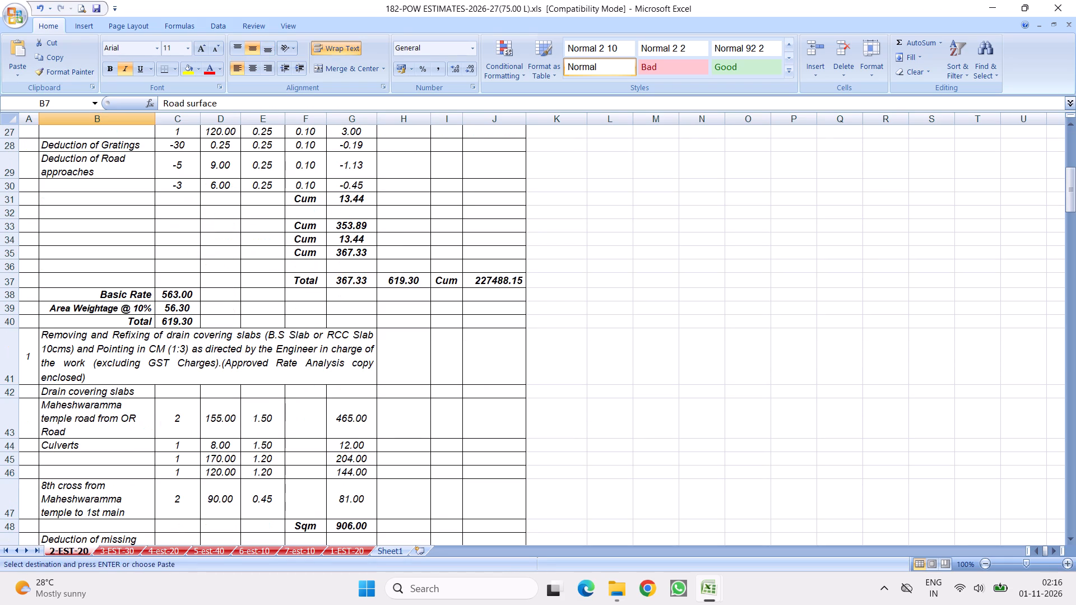
right_click(113, 224)
click(143, 262)
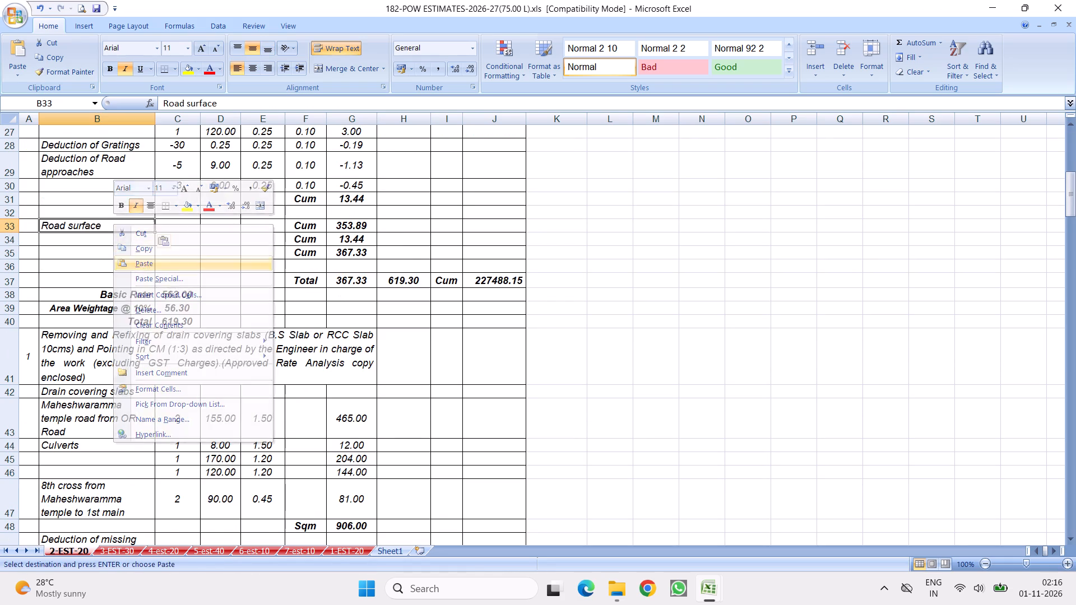
Copy the "Drain side ramps" label from B23 into B34 and make B33:B34 bold.
scroll(147, 238, up, 2)
right_click(89, 160)
click(120, 182)
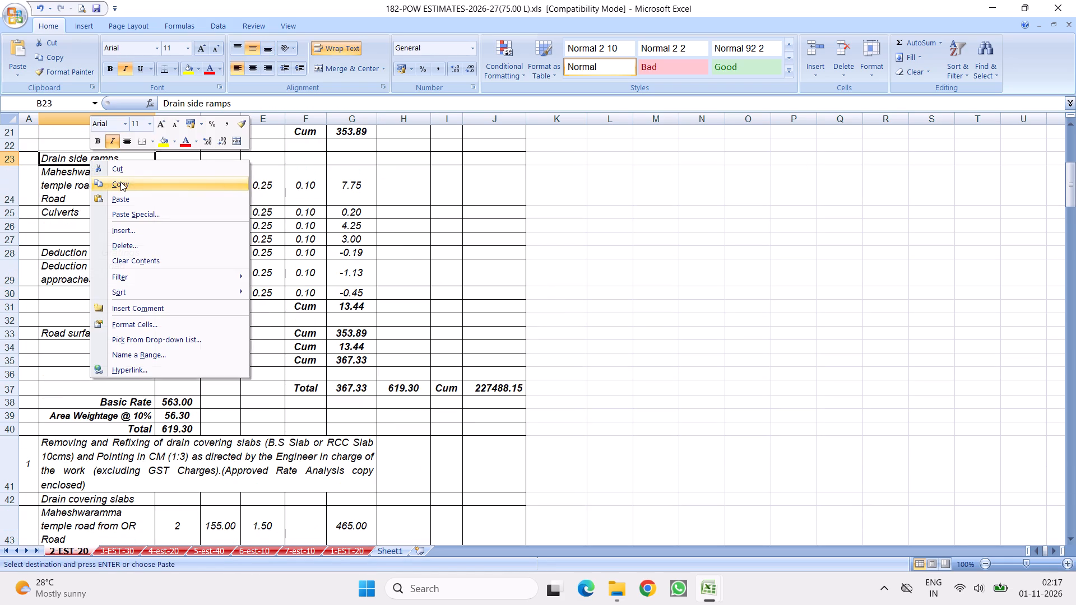
right_click(98, 347)
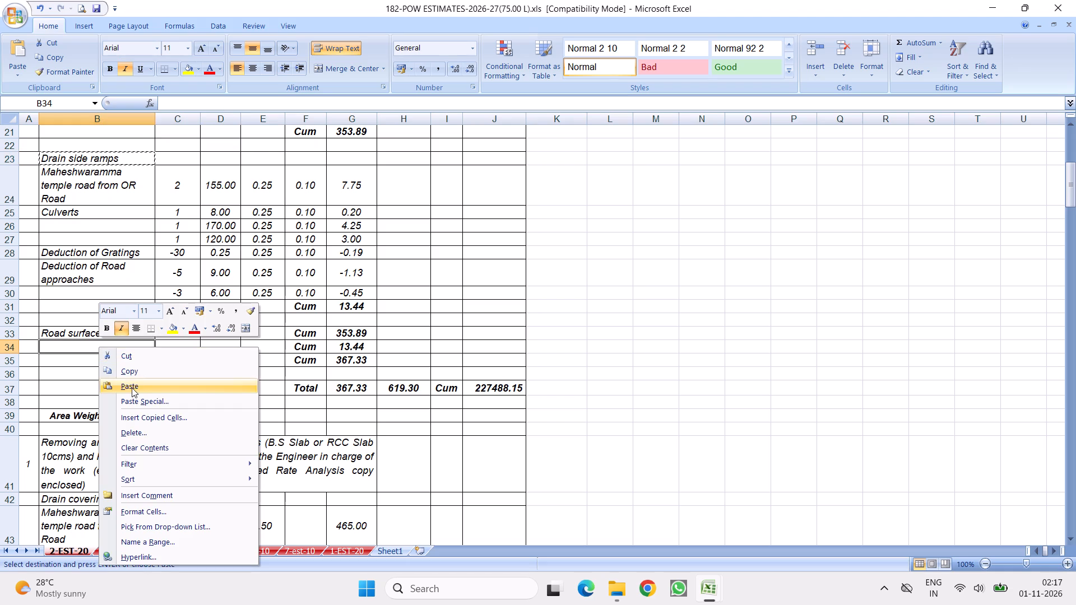
click(131, 387)
drag(60, 331, 59, 334)
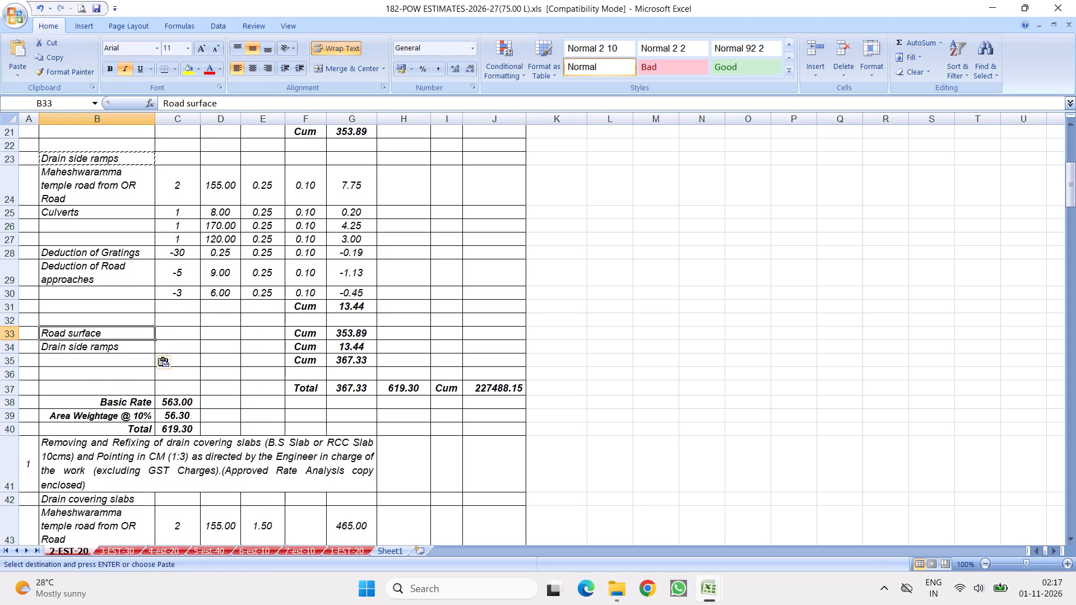
drag(59, 334, 59, 347)
click(106, 70)
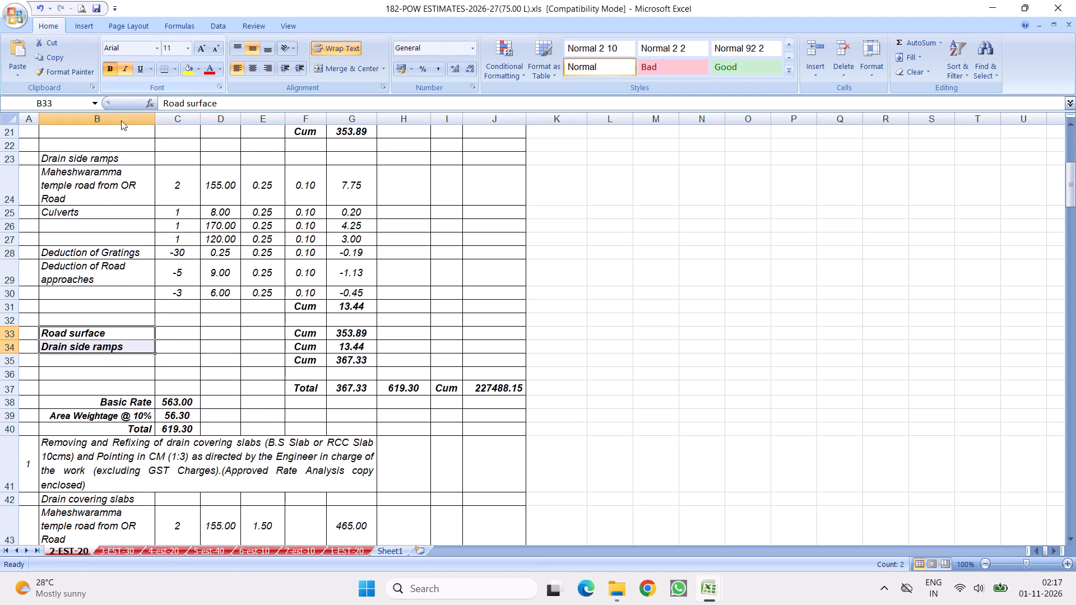
In the drain and road improvements workbook, copy rows 96 to 124 of DRAIN R & R, the rubble stone masonry dismantling item.
click(710, 588)
click(735, 501)
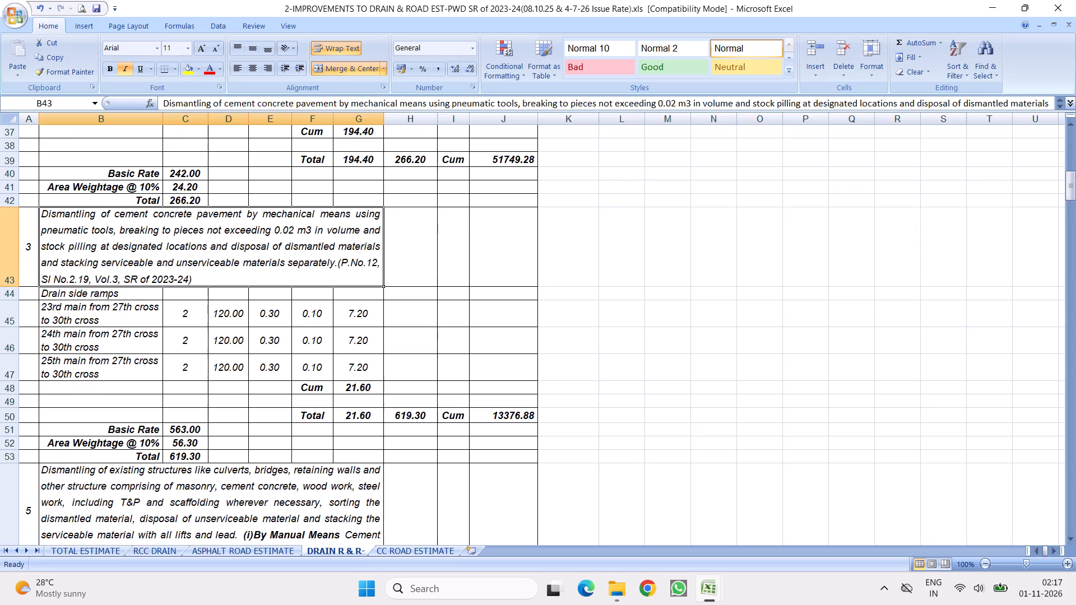
scroll(252, 319, down, 5)
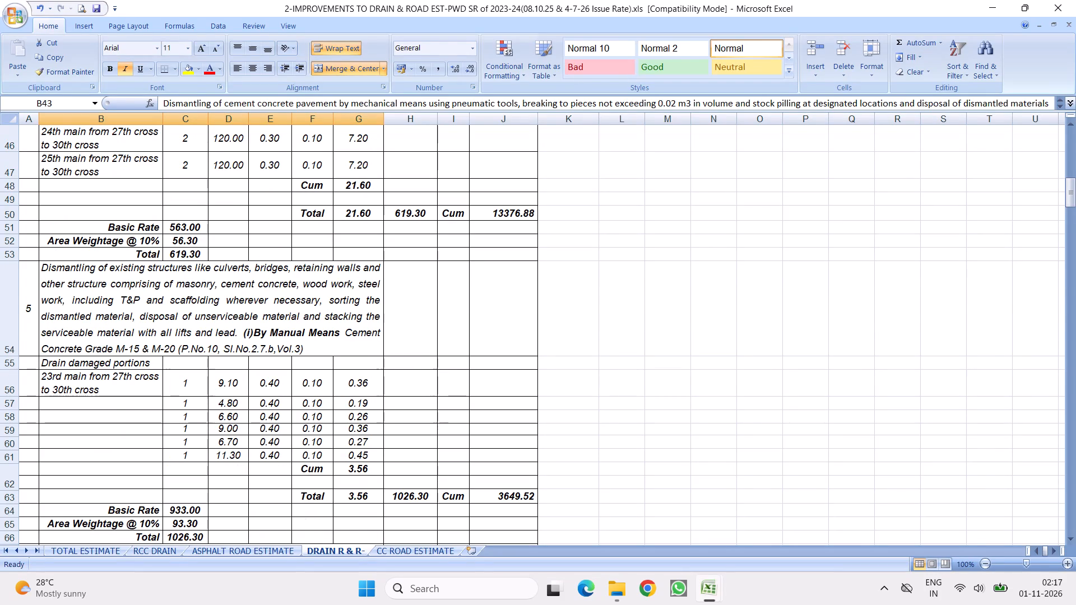
scroll(279, 282, down, 5)
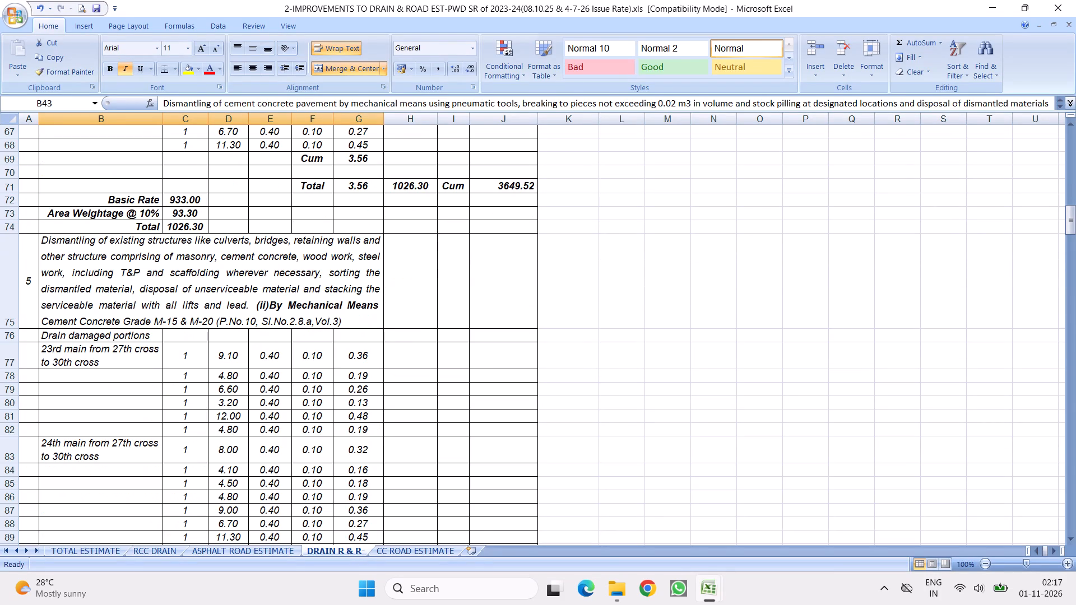
click(220, 275)
scroll(330, 374, down, 6)
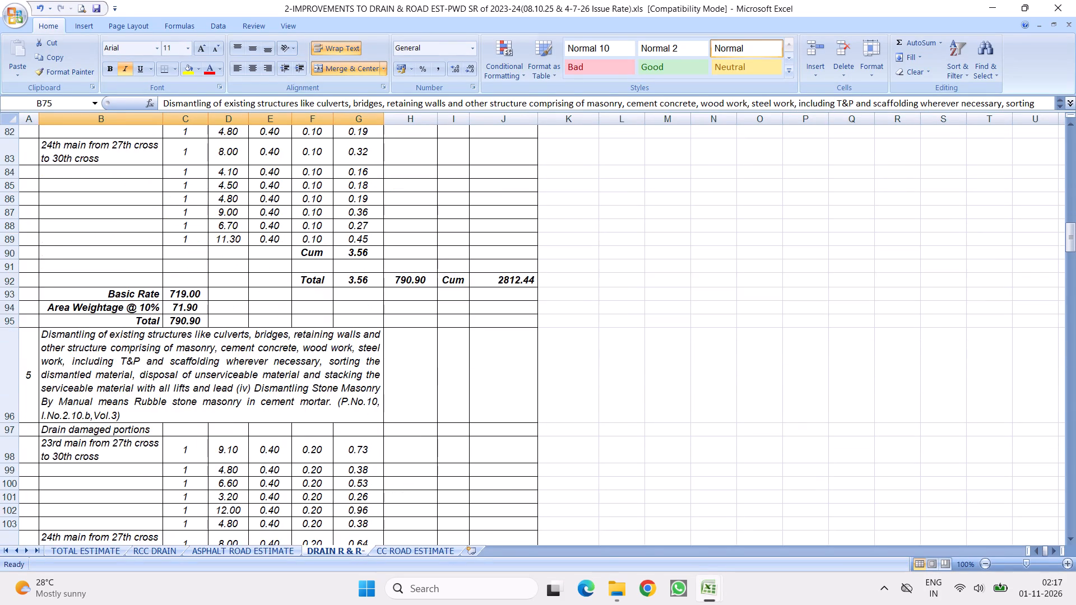
scroll(328, 309, down, 2)
click(211, 253)
scroll(221, 281, down, 1)
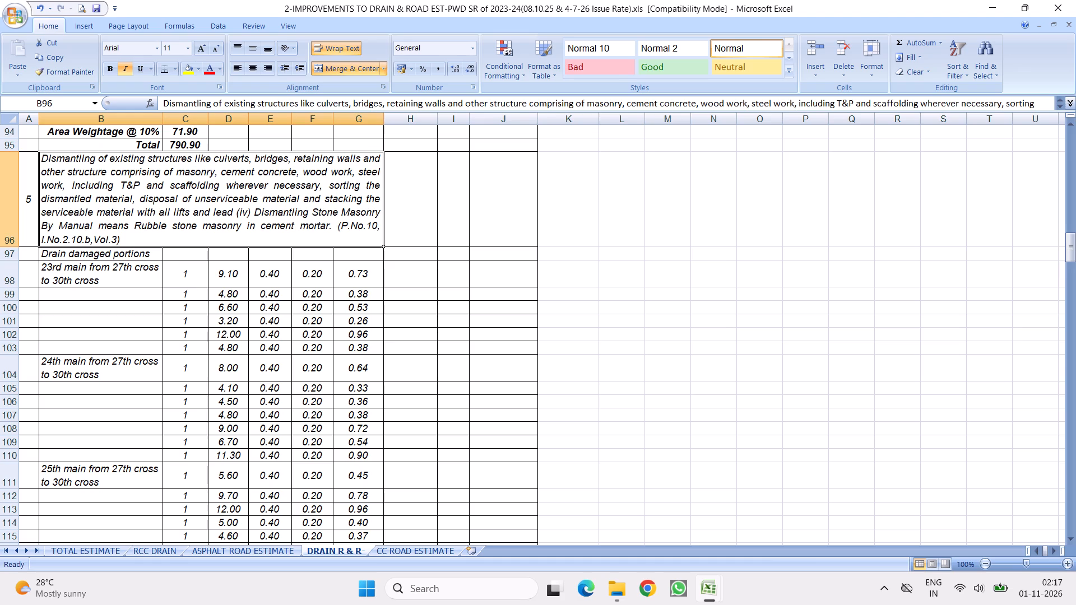
drag(0, 227, 248, 208)
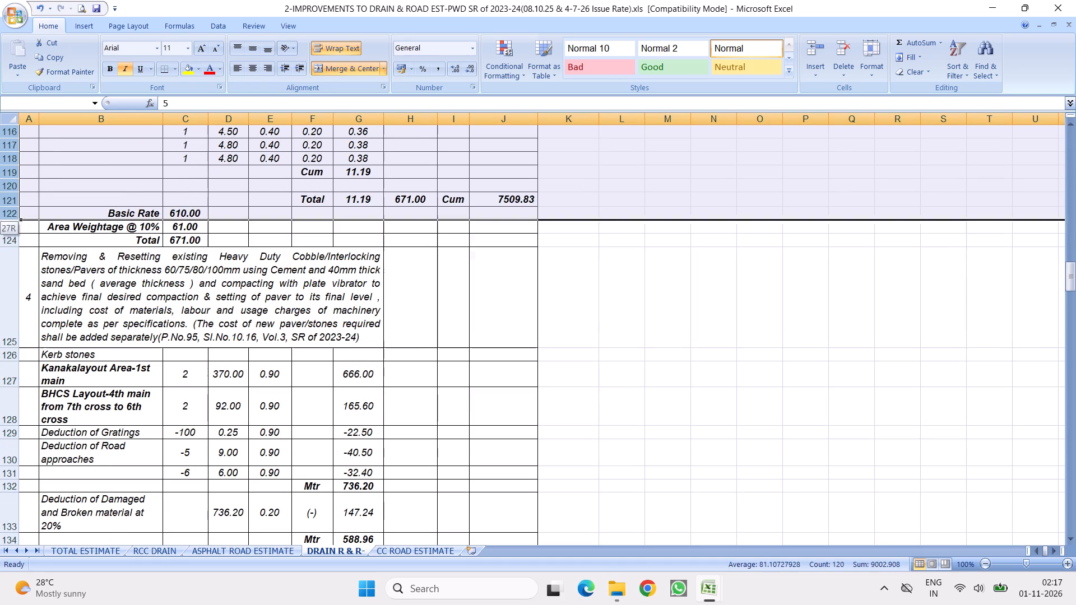
drag(248, 208, 231, 240)
right_click(179, 201)
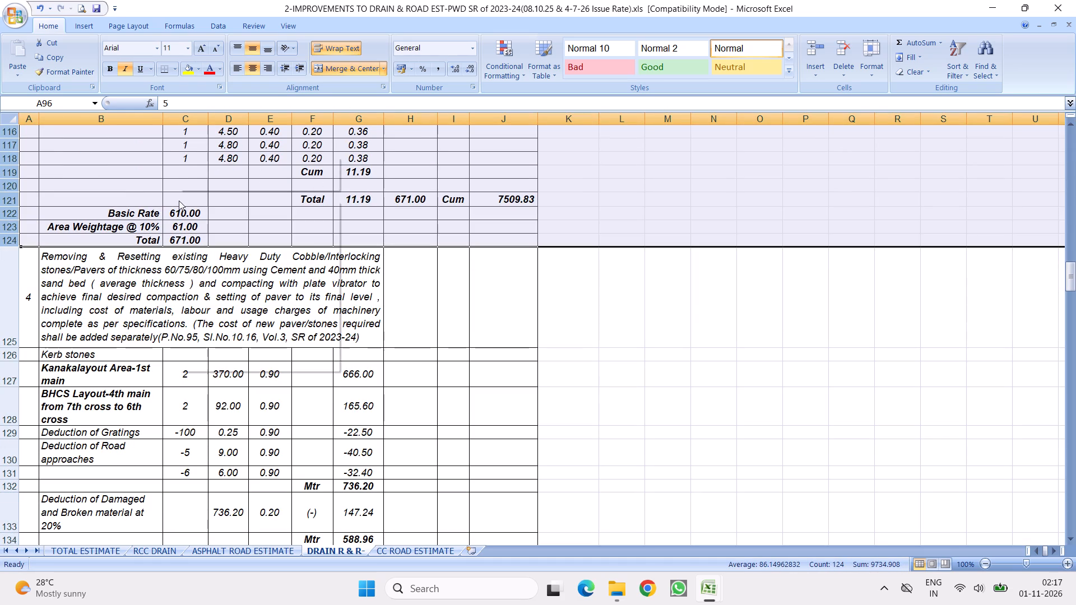
click(204, 225)
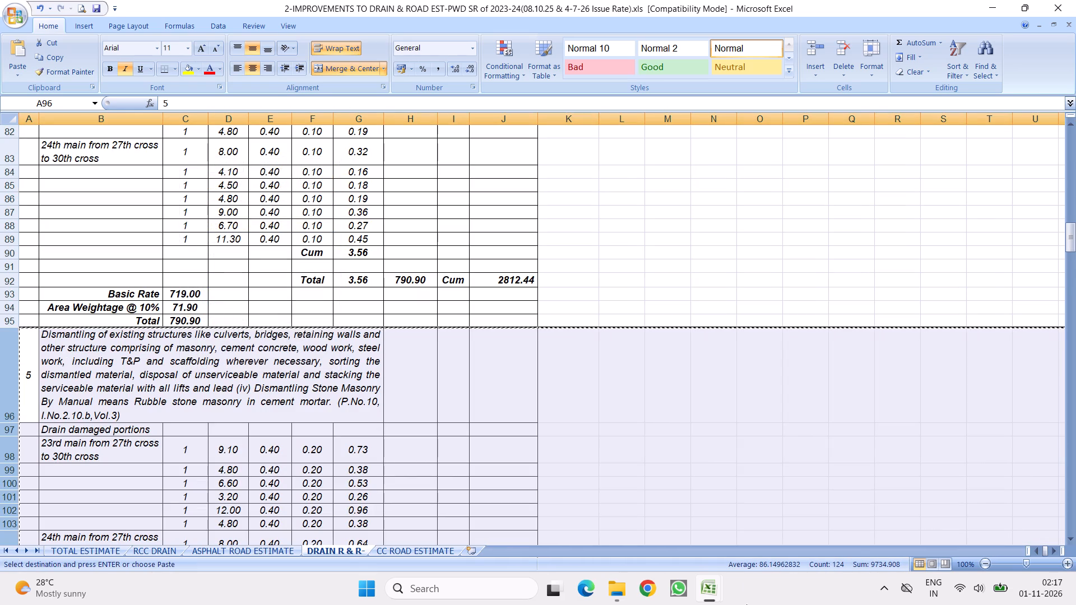
Return to the POW estimates workbook and insert the copied masonry dismantling rows at row 105 of 2-EST-20, above the earth disposal lead item.
click(642, 497)
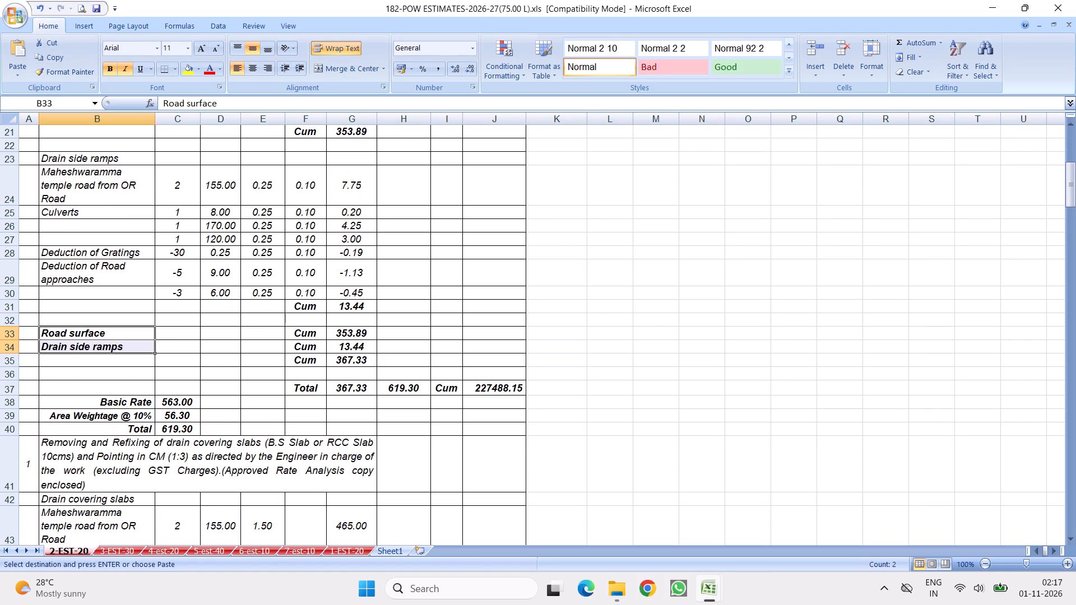
scroll(272, 320, down, 5)
scroll(296, 253, down, 5)
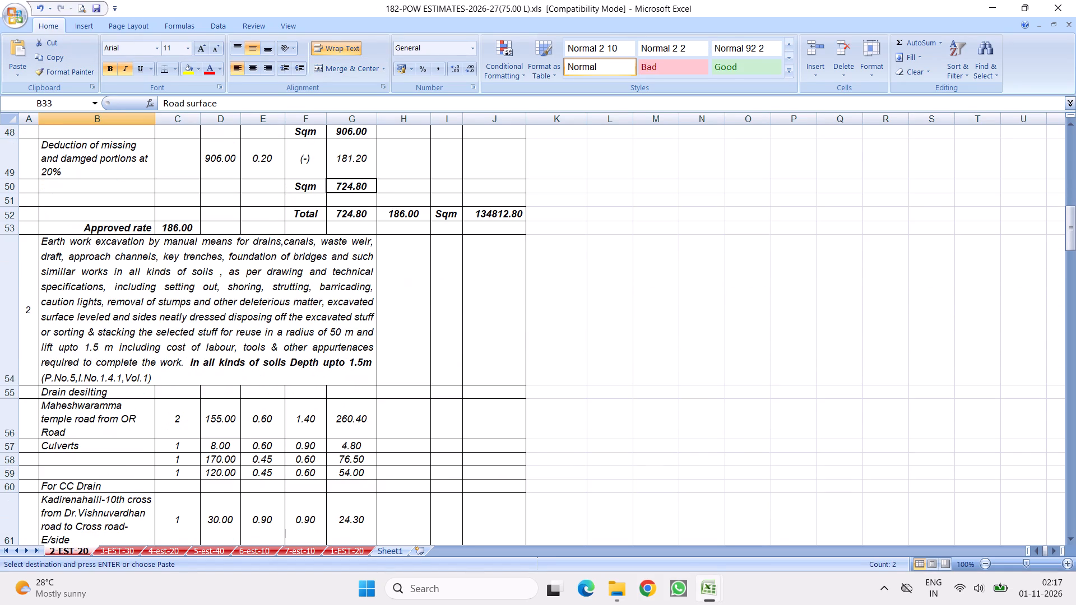
scroll(276, 273, down, 8)
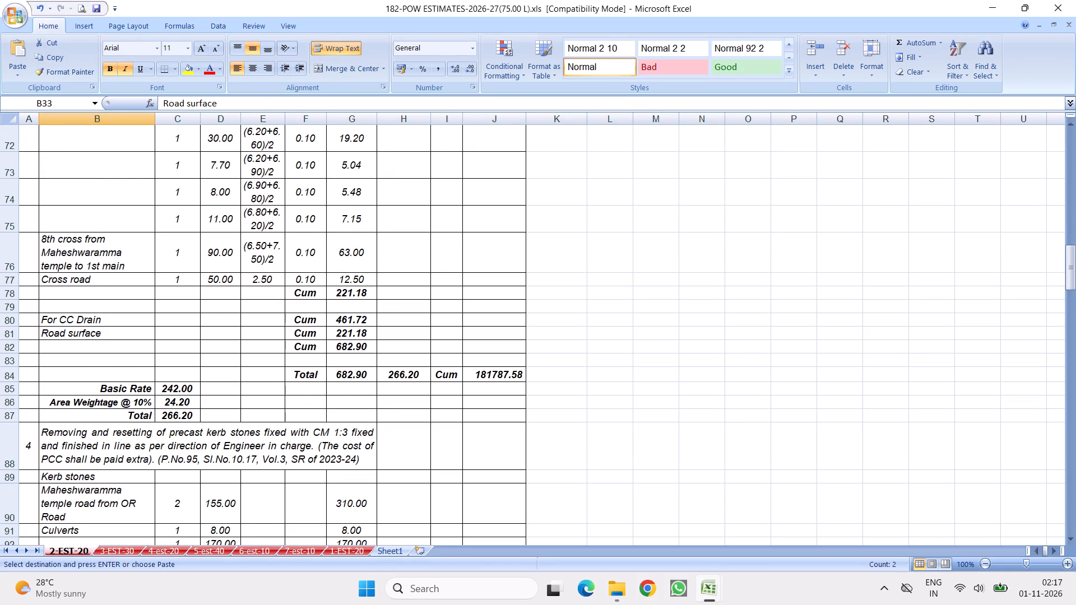
scroll(305, 231, down, 5)
scroll(233, 245, down, 3)
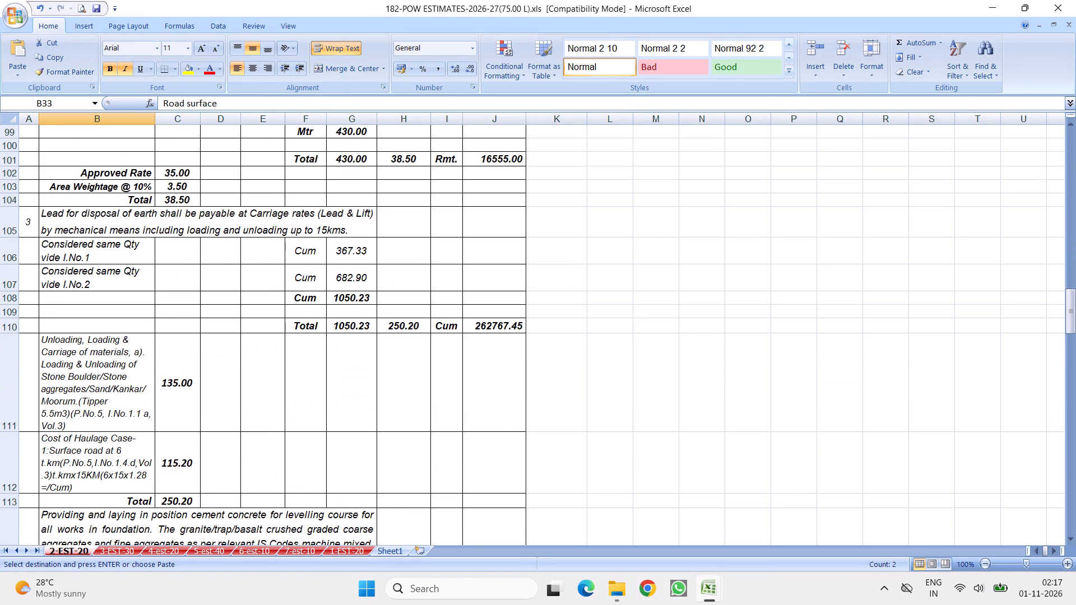
click(6, 224)
right_click(6, 224)
click(65, 293)
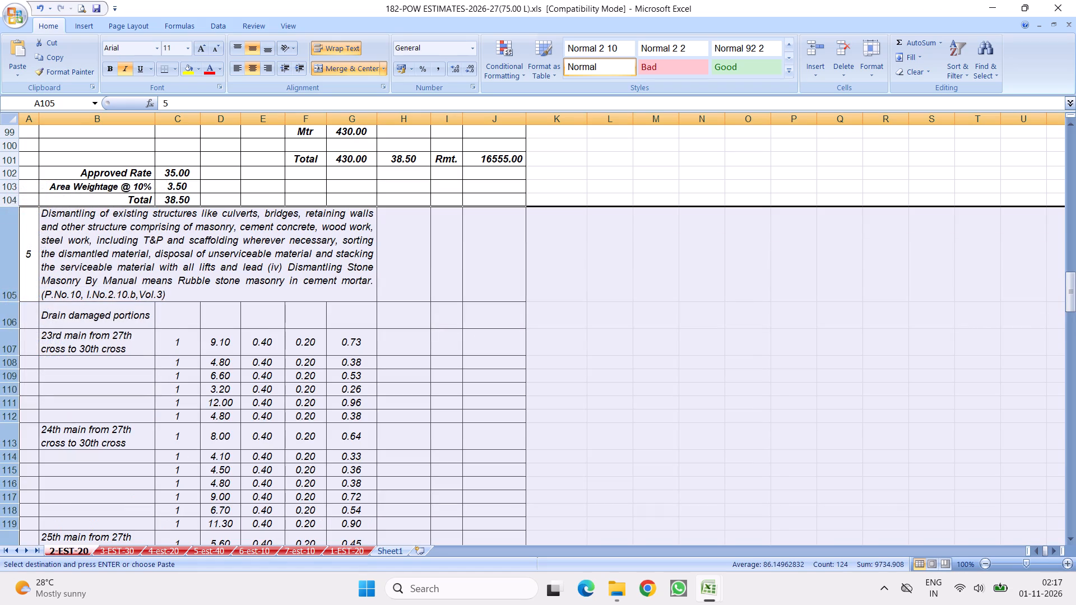
Replace the location in B107 with "Maheshwaramma temple road from OR Road" copied from B90.
scroll(132, 283, up, 3)
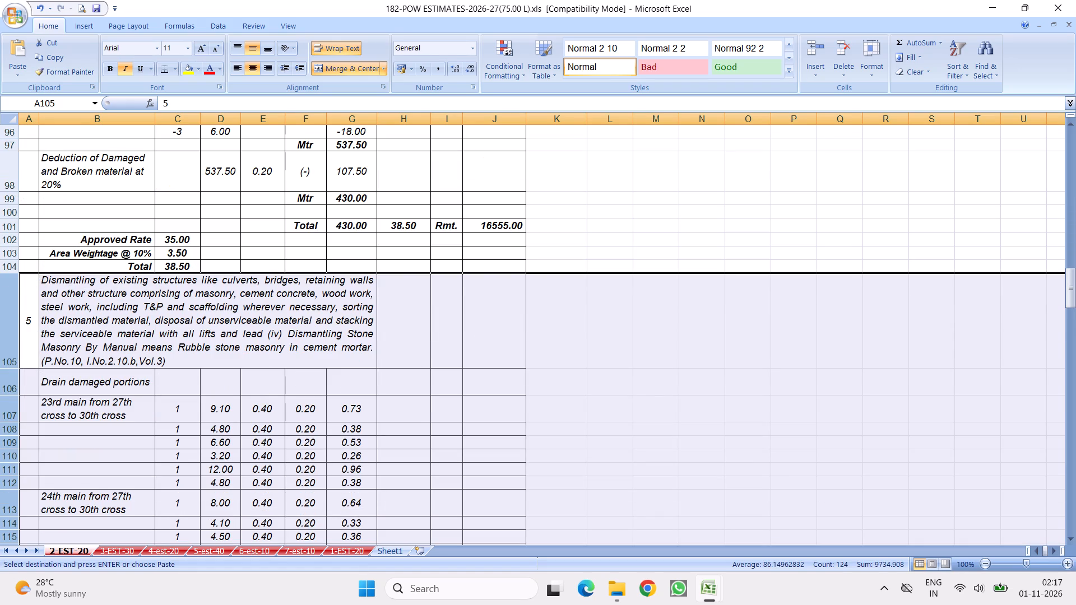
scroll(219, 304, down, 2)
scroll(167, 246, up, 5)
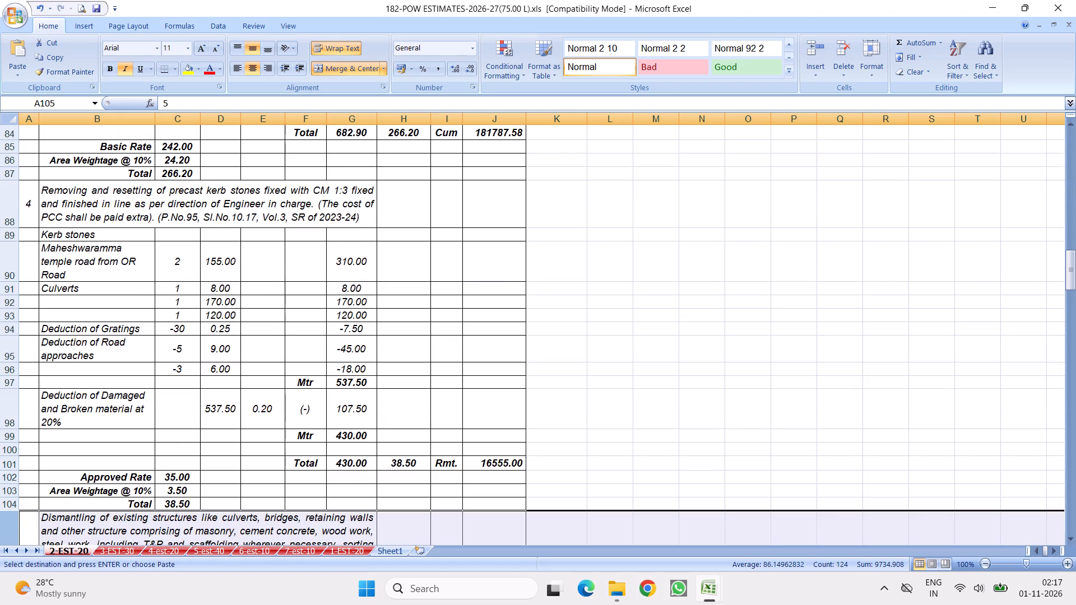
right_click(66, 301)
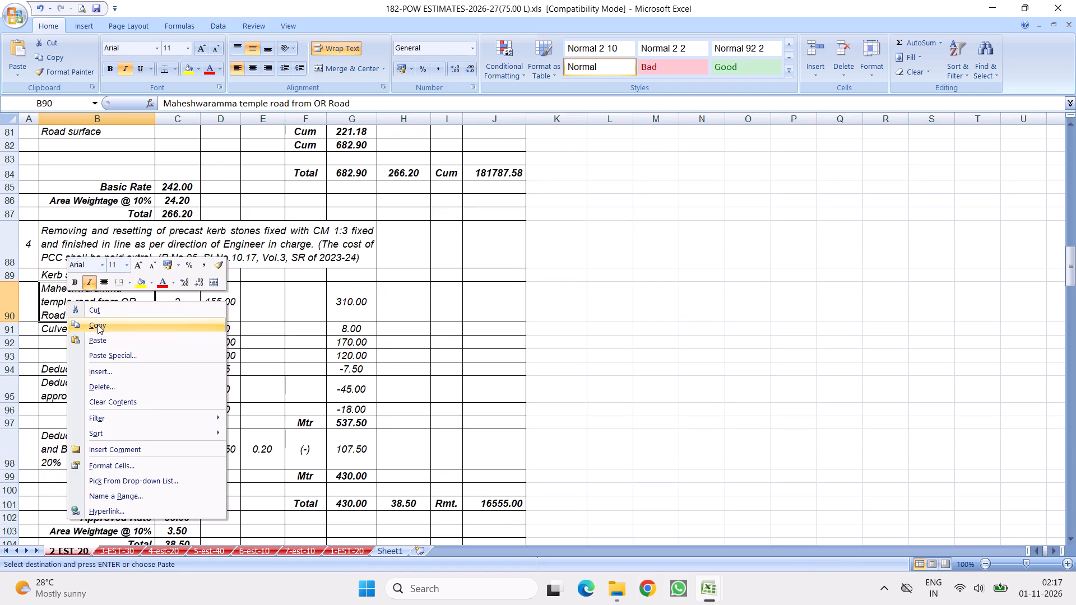
click(98, 324)
scroll(225, 357, down, 6)
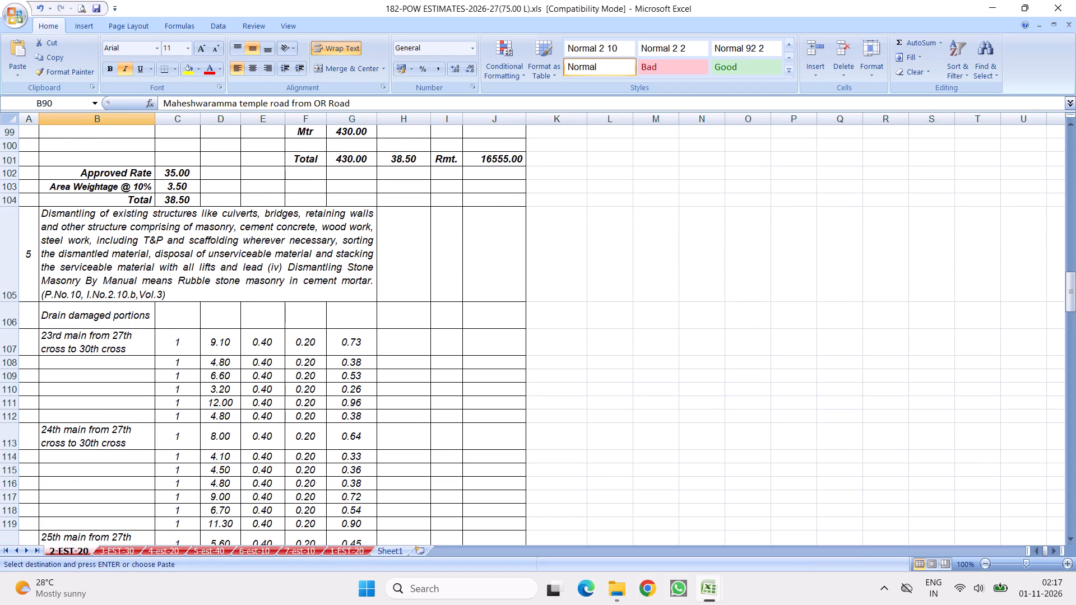
right_click(89, 344)
click(119, 383)
Clear the 24th main and 25th main location names below B107 in the inserted item.
scroll(119, 387, down, 1)
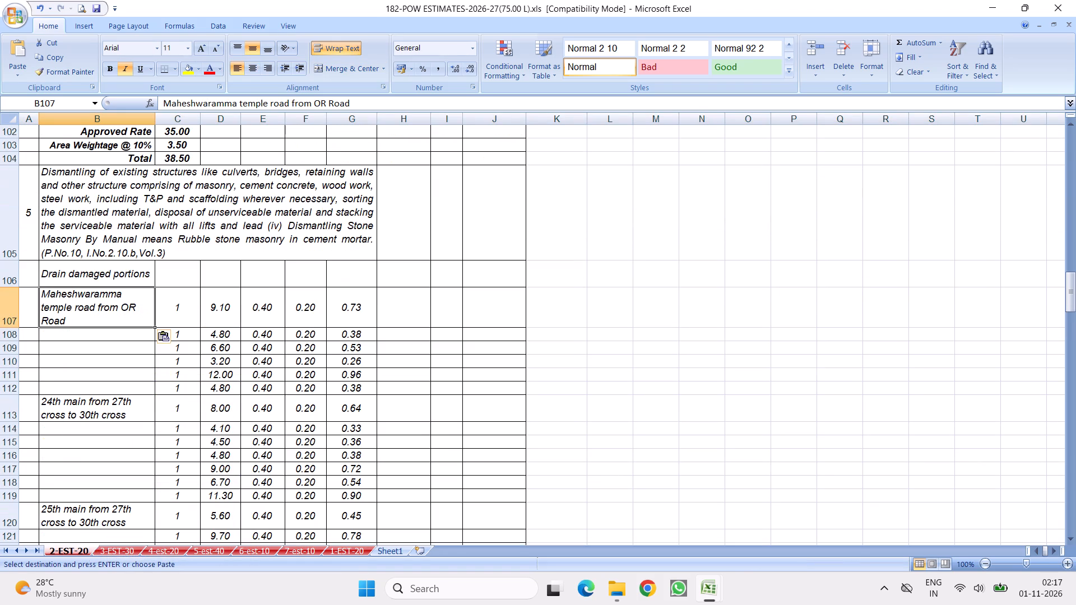
drag(96, 357, 91, 408)
key(Delete)
Set the breadth in E107 to 0.45 and fill it down through E127.
click(255, 169)
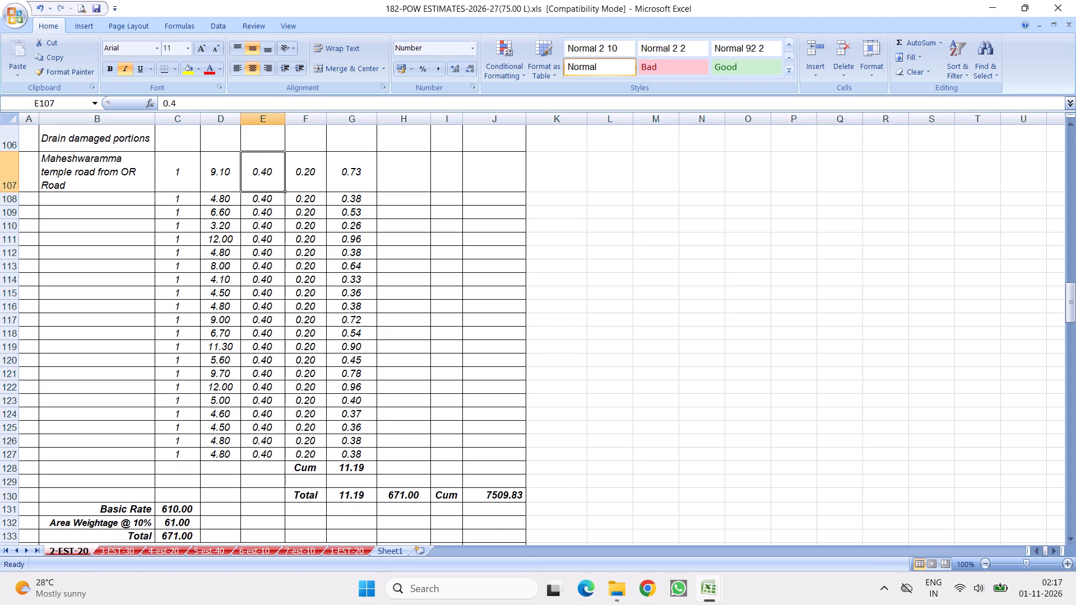
text(.4)
key(5)
click(407, 213)
click(264, 170)
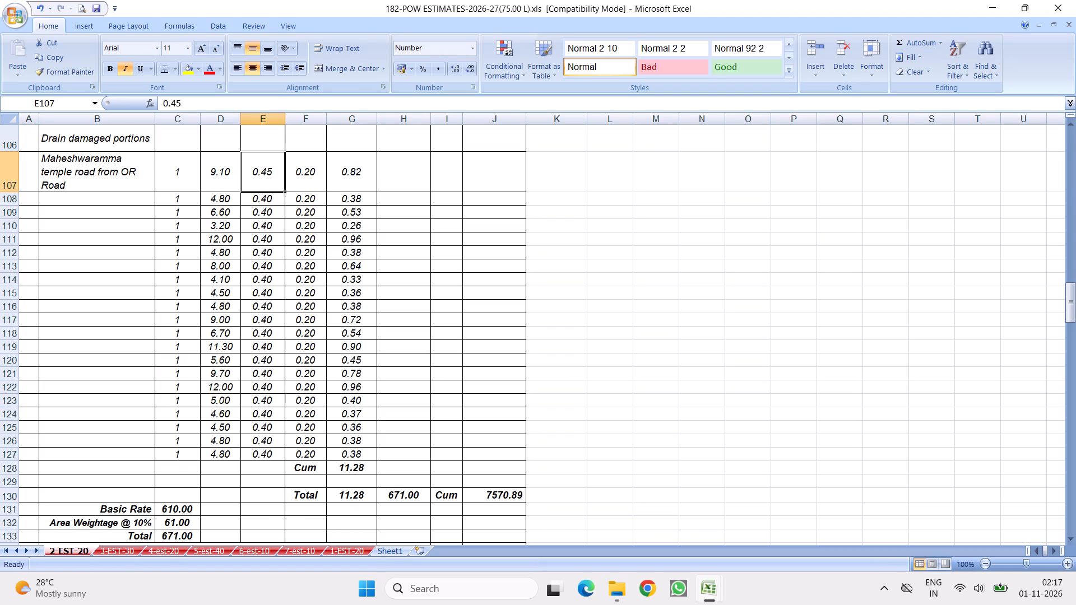
drag(284, 193, 279, 433)
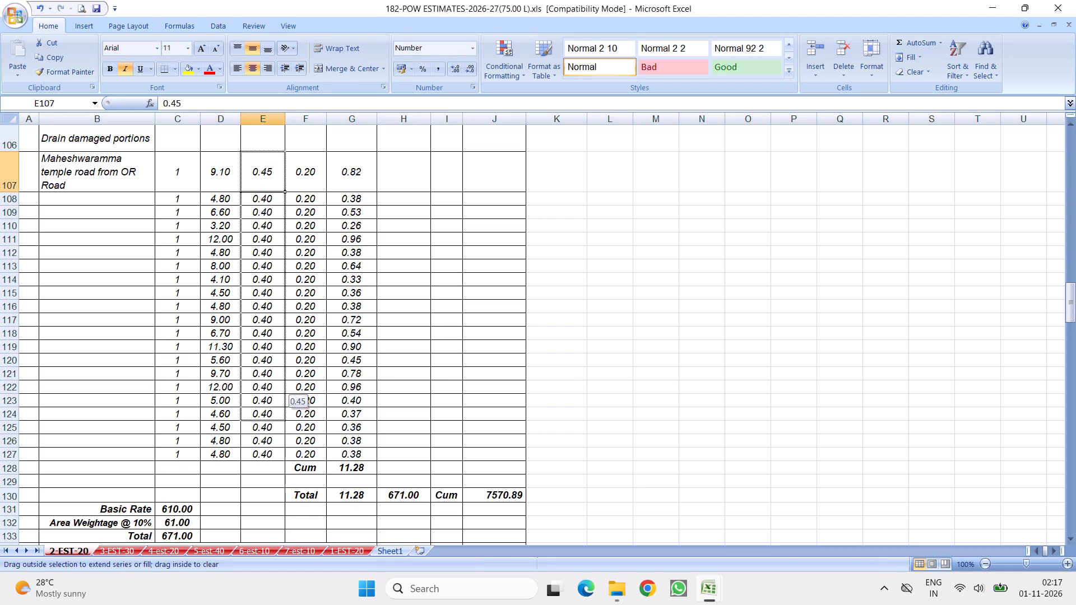
drag(279, 433, 275, 459)
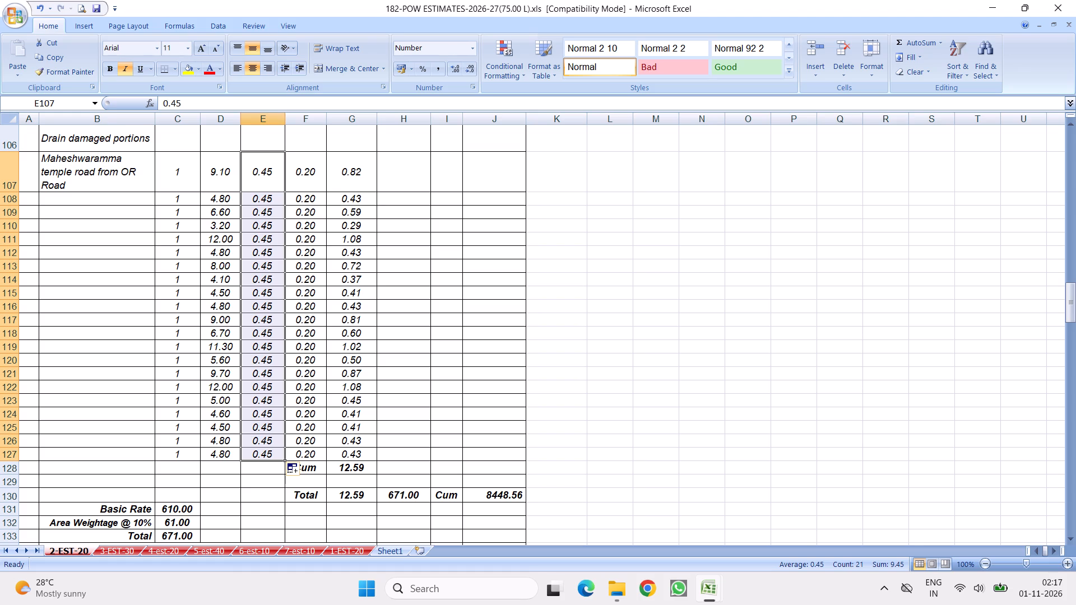
Copy measurement rows 109 to 118 and insert the copies at row 126 within the masonry dismantling item.
drag(7, 213, 8, 337)
right_drag(81, 261, 84, 266)
click(108, 281)
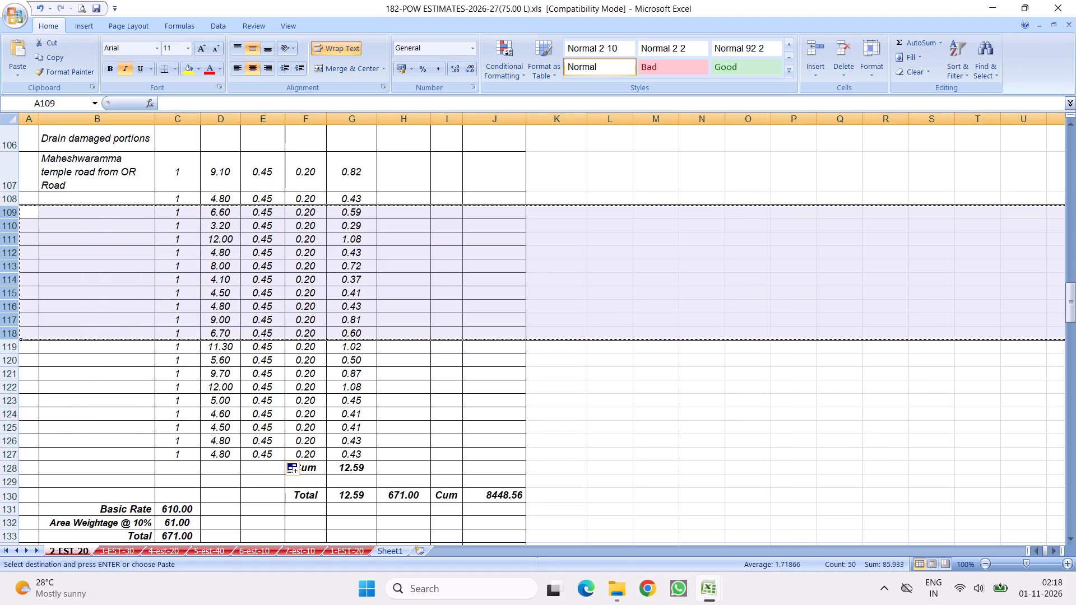
right_click(11, 439)
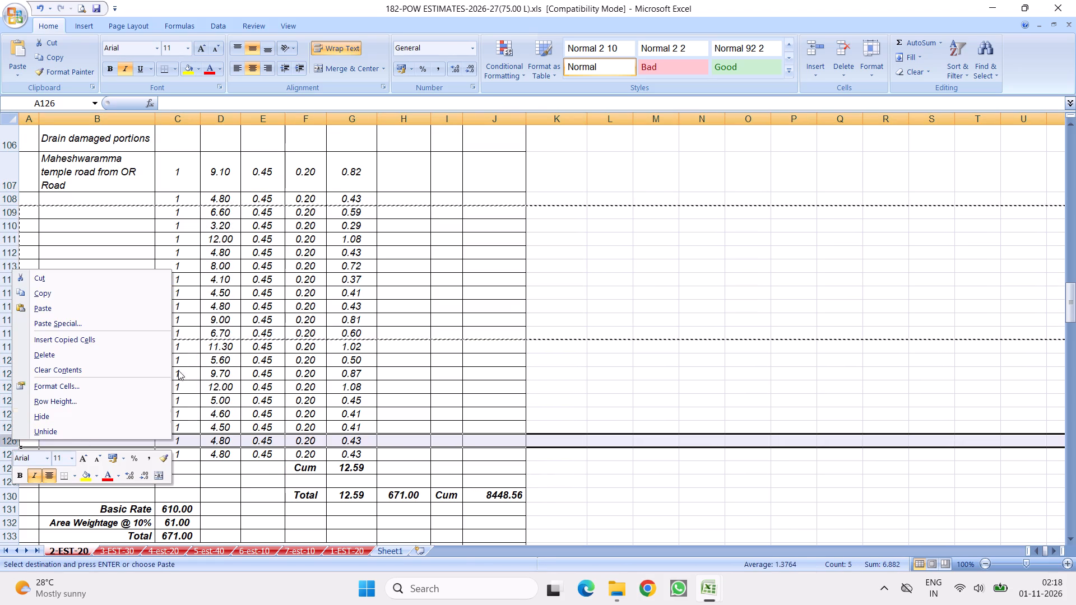
click(81, 339)
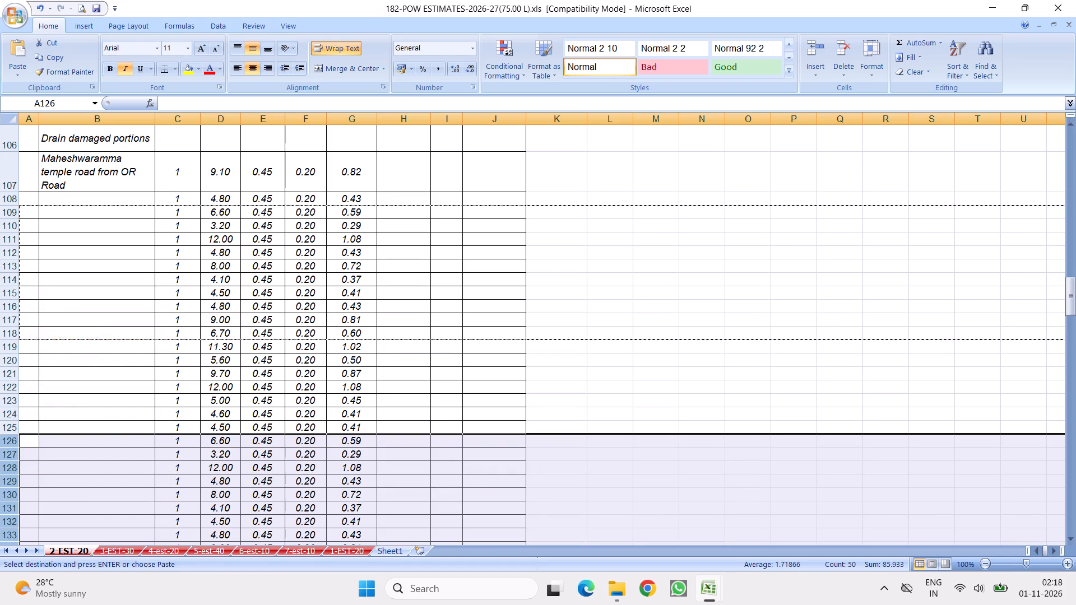
key(Escape)
Set the depth in F112 and F109 of the masonry dismantling measurements to 0.40.
click(309, 253)
key(period)
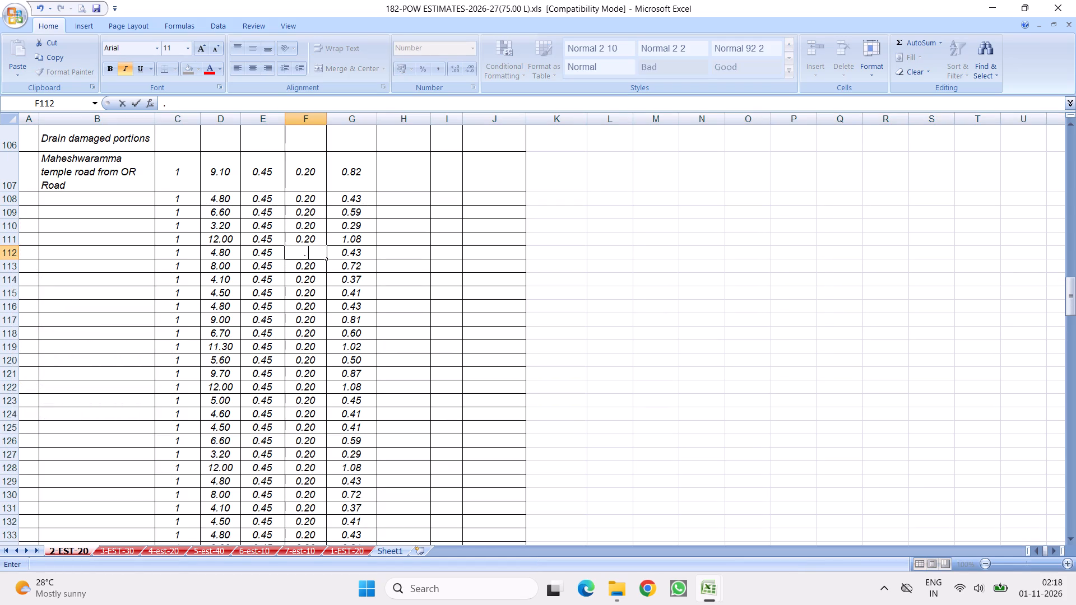
key(4)
click(416, 265)
click(305, 209)
key(period)
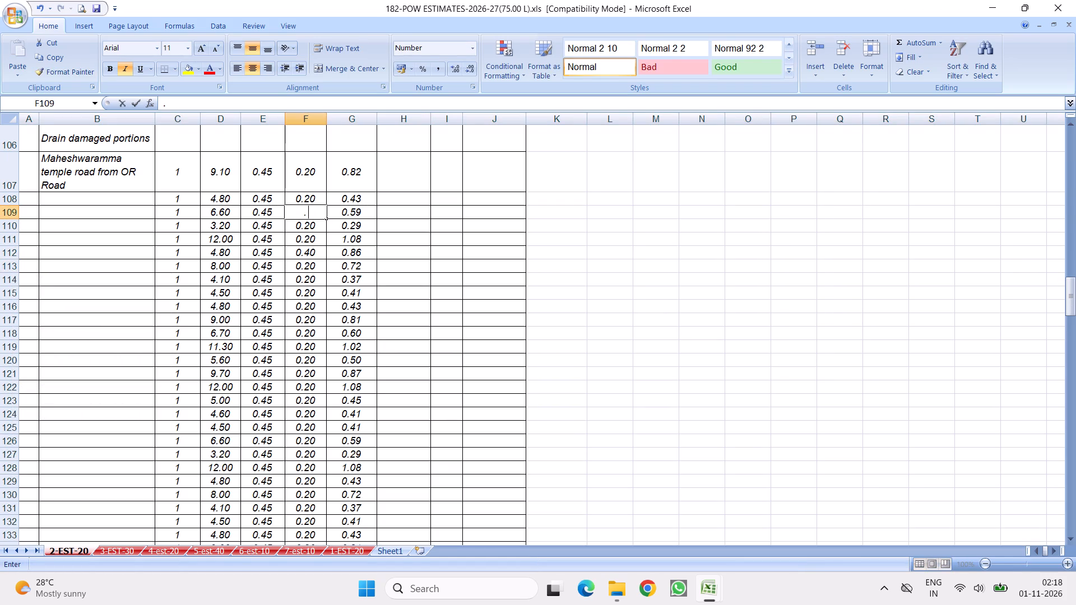
key(4)
click(402, 273)
Set the depth in F119, F123 and F127 of the masonry dismantling measurements to 0.40.
click(310, 329)
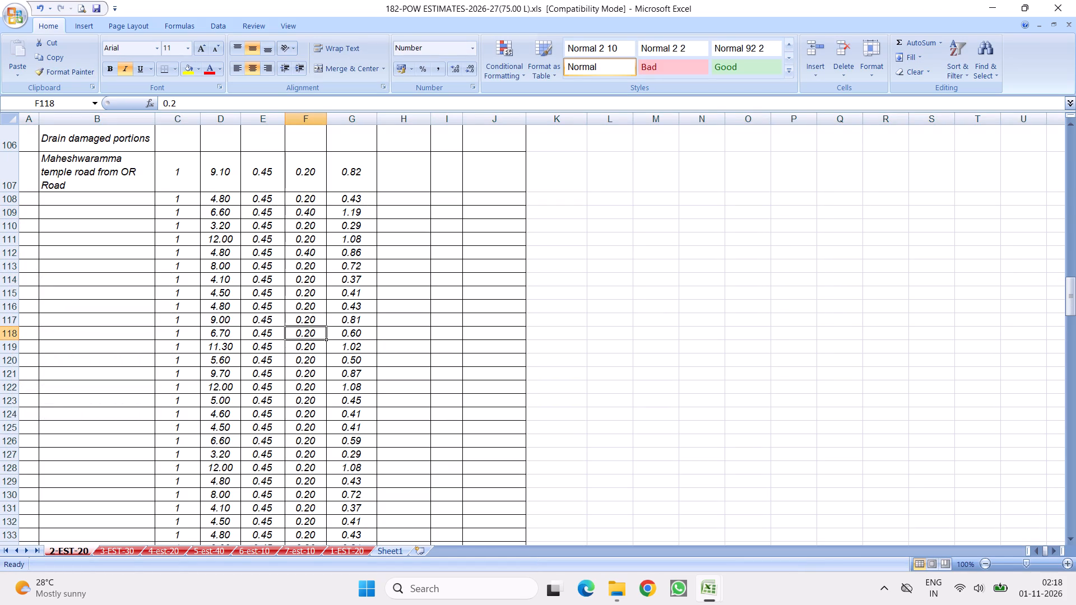
click(308, 350)
key(period)
key(4)
click(393, 378)
click(313, 405)
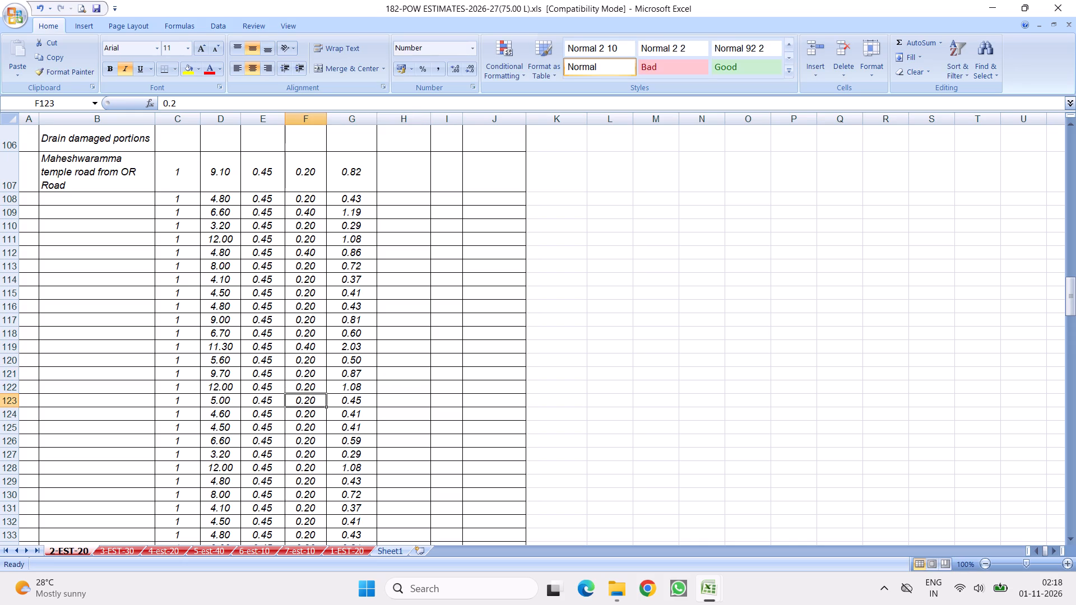
key(period)
key(4)
click(410, 415)
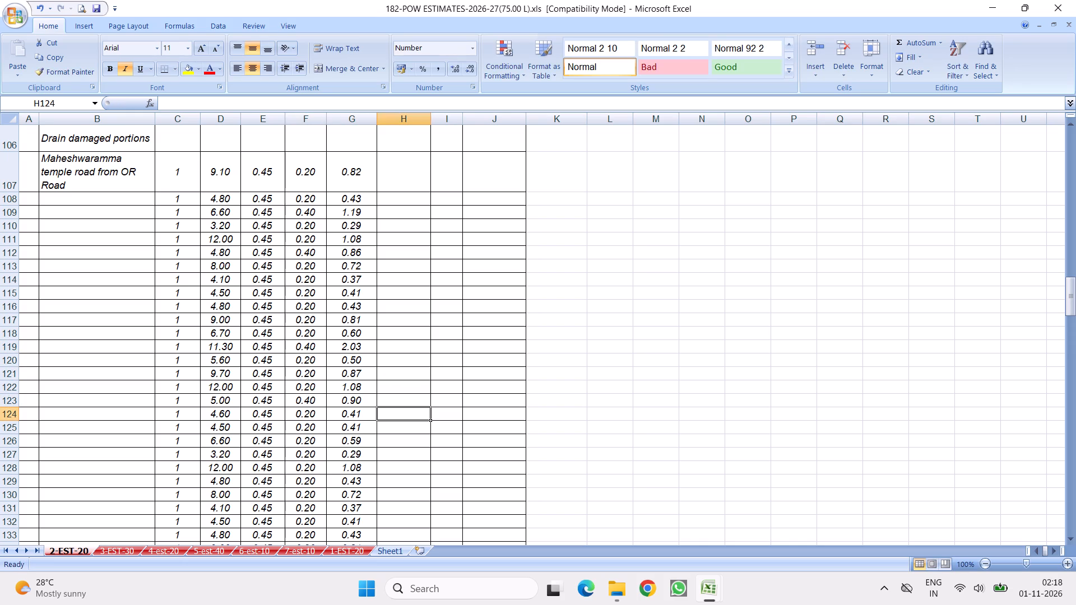
click(303, 457)
key(period)
key(4)
click(426, 448)
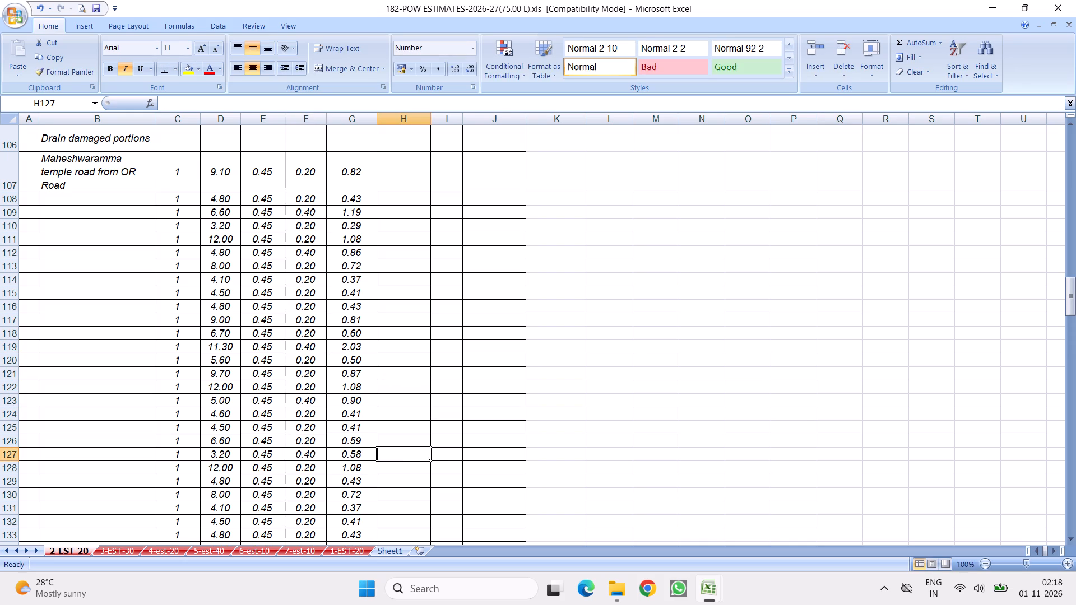
Set the depth in F129, F128, F133 and F135 of the masonry dismantling measurements to 0.40.
scroll(293, 374, down, 3)
scroll(342, 292, down, 2)
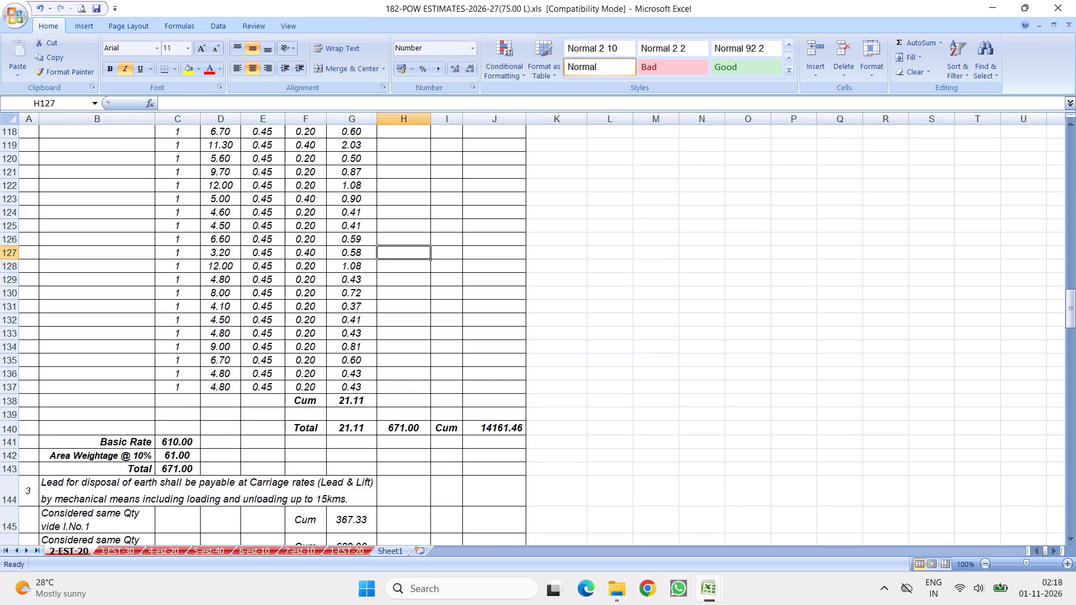
click(310, 243)
key(period)
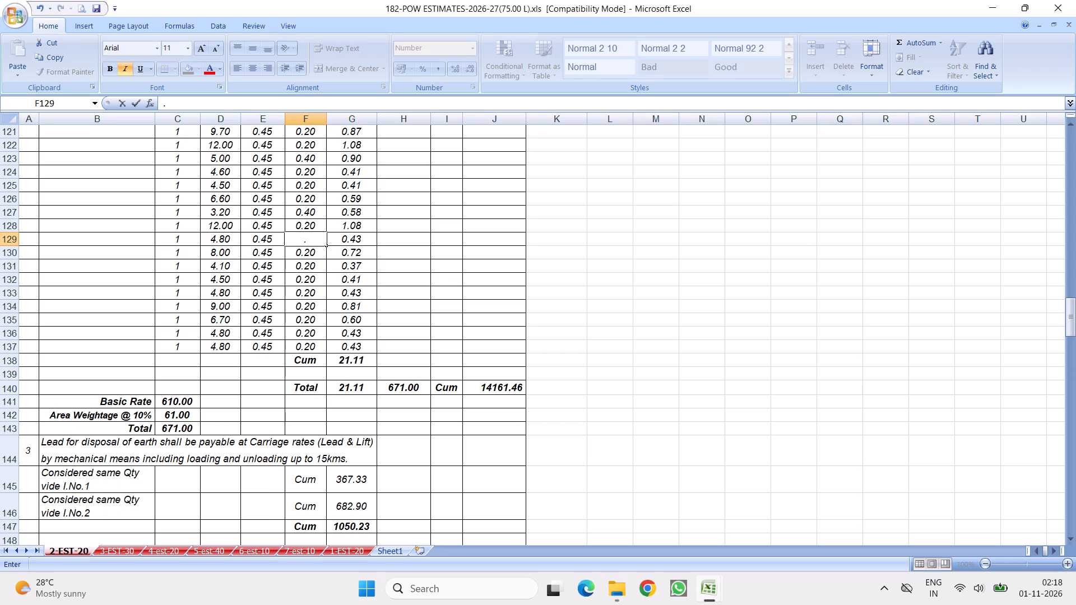
key(4)
click(305, 223)
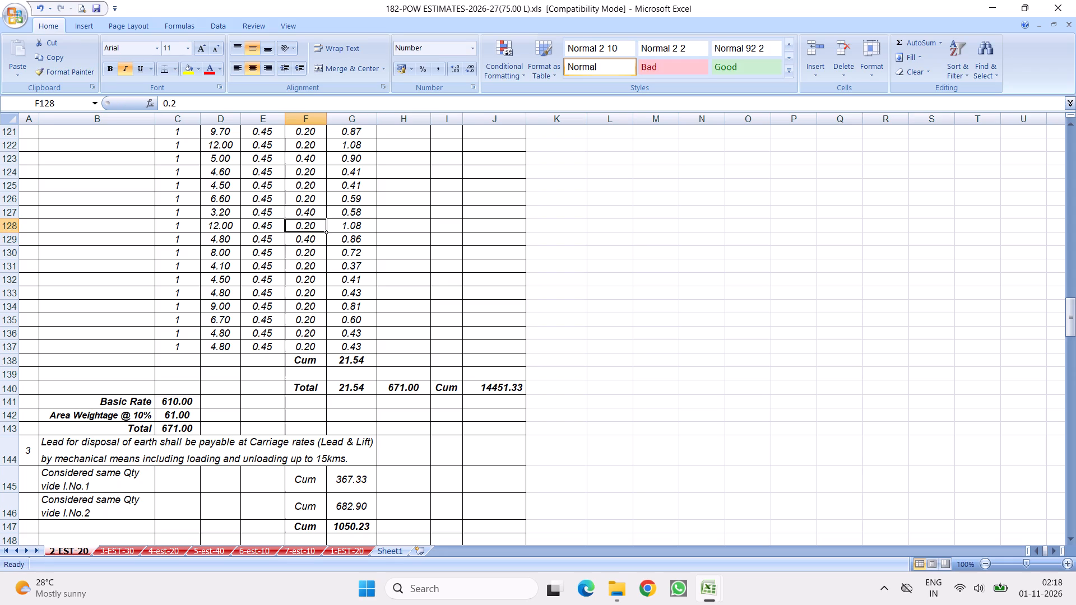
key(period)
key(4)
click(405, 275)
click(312, 291)
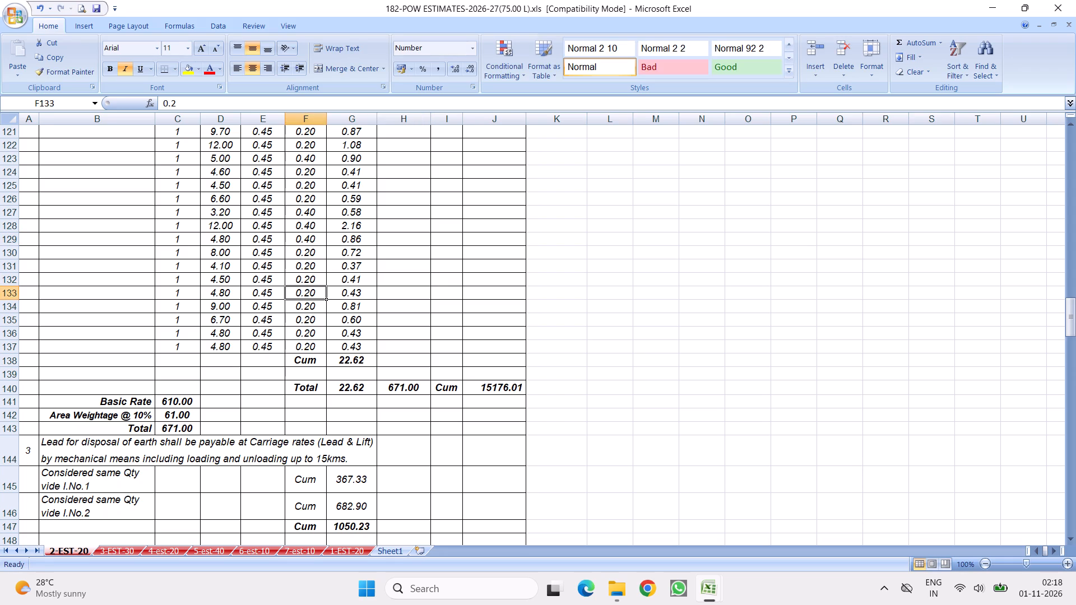
key(period)
key(4)
click(406, 310)
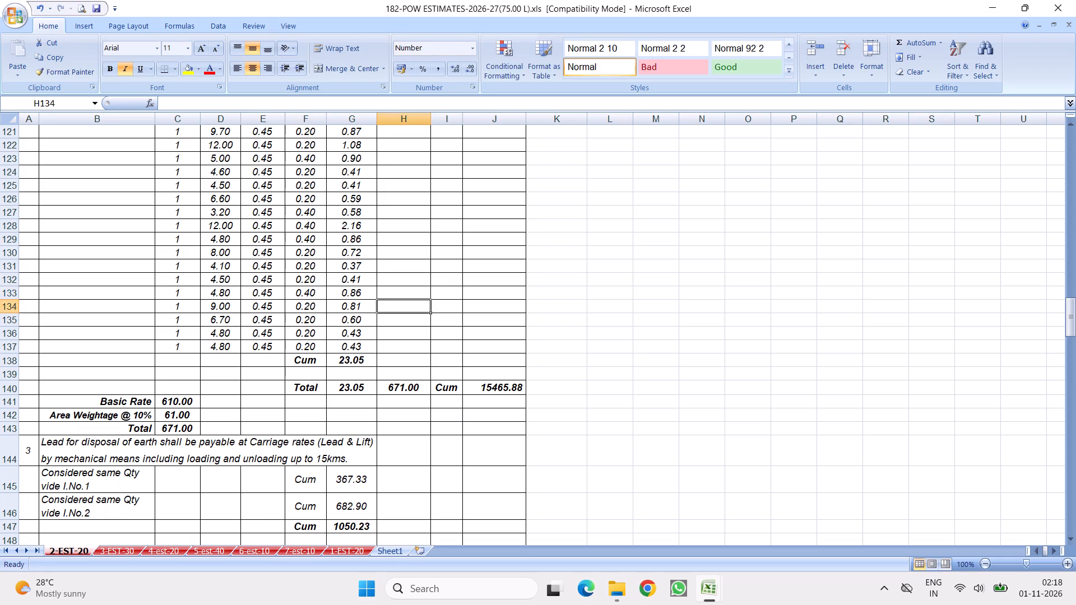
click(305, 323)
key(period)
key(4)
click(423, 344)
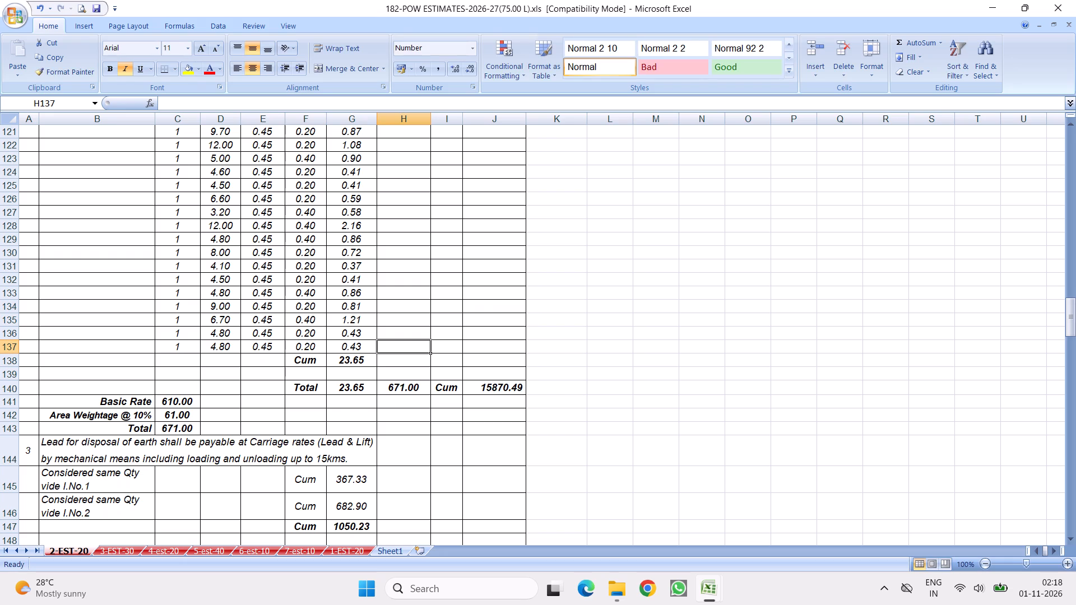
Sum the masonry dismantling quantities in G107 to G137 into the Cum total in G138 with AutoSum.
scroll(361, 317, up, 1)
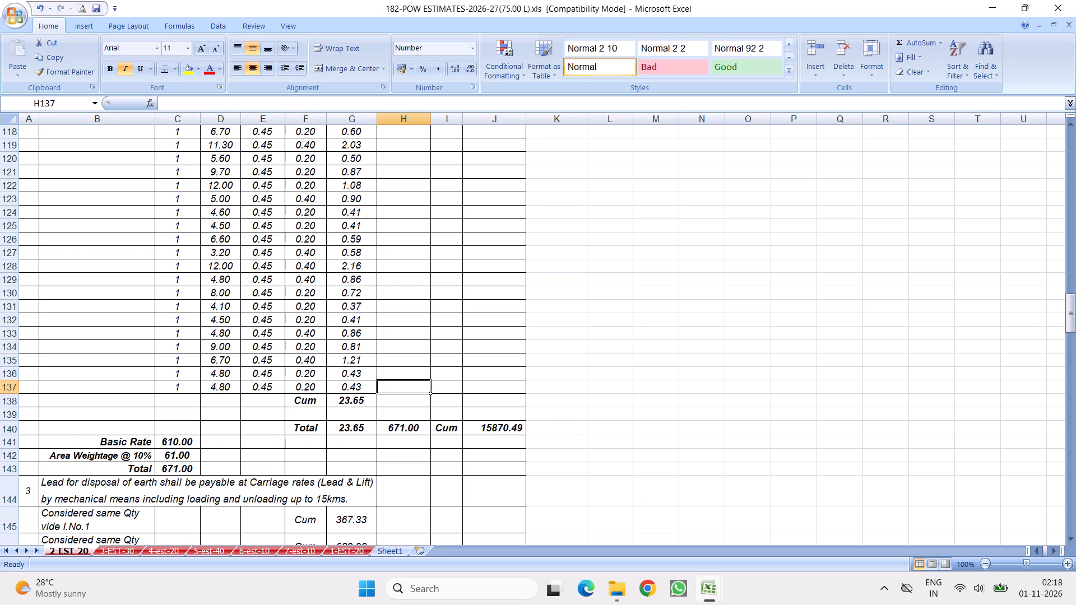
scroll(397, 265, up, 1)
scroll(381, 213, up, 3)
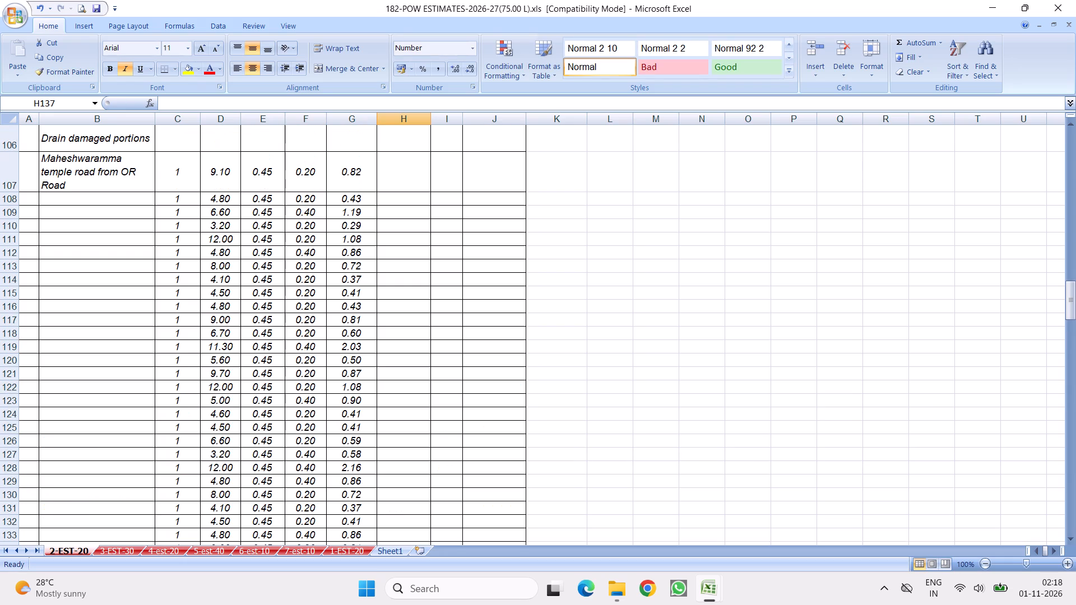
drag(350, 166, 353, 502)
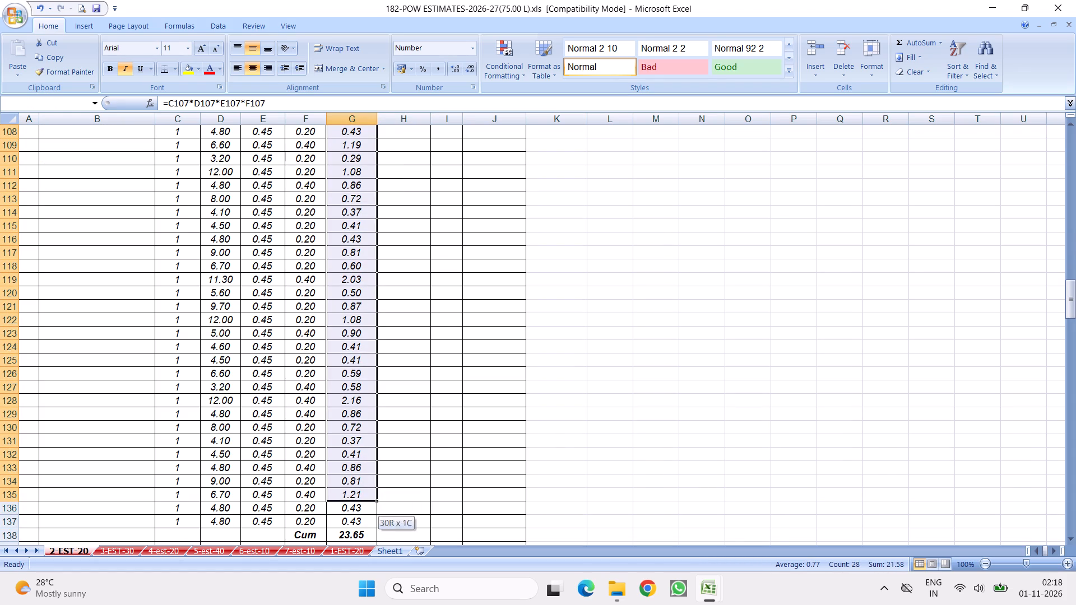
drag(353, 502, 352, 517)
scroll(452, 379, down, 3)
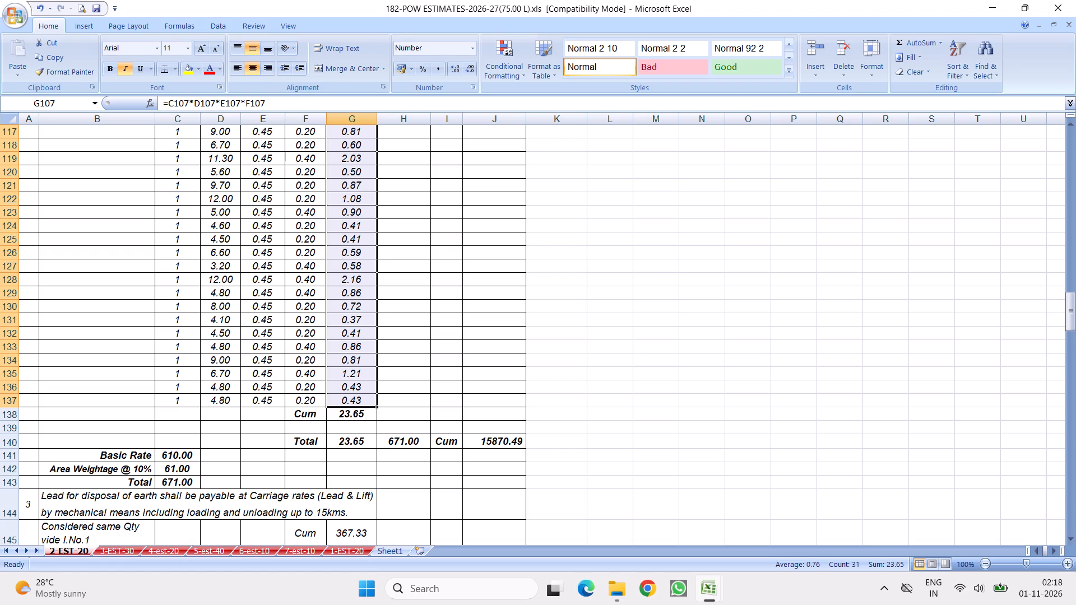
click(897, 40)
scroll(259, 371, down, 3)
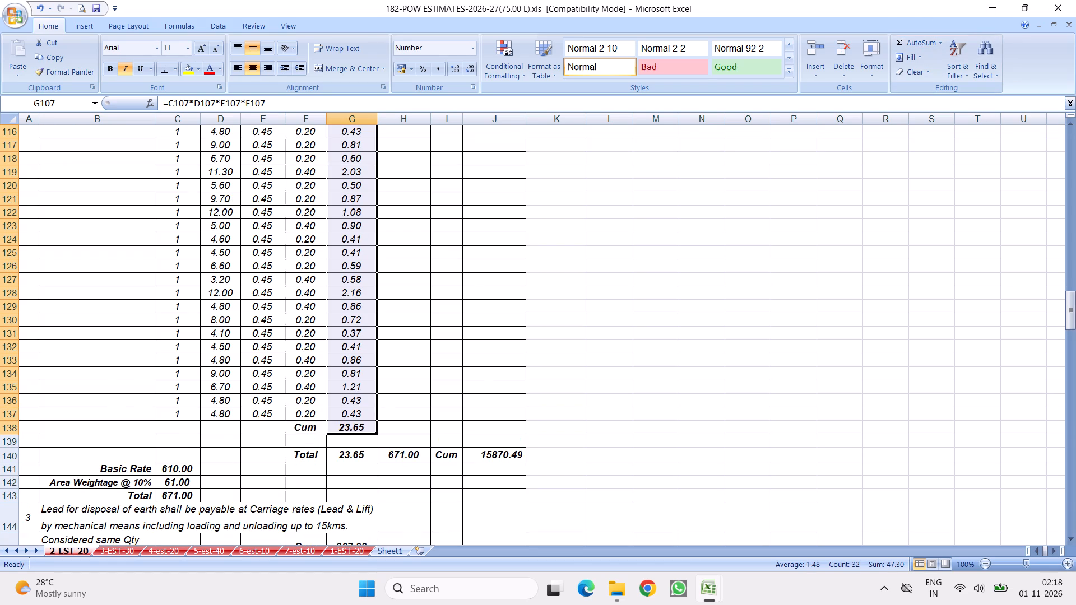
scroll(288, 340, down, 3)
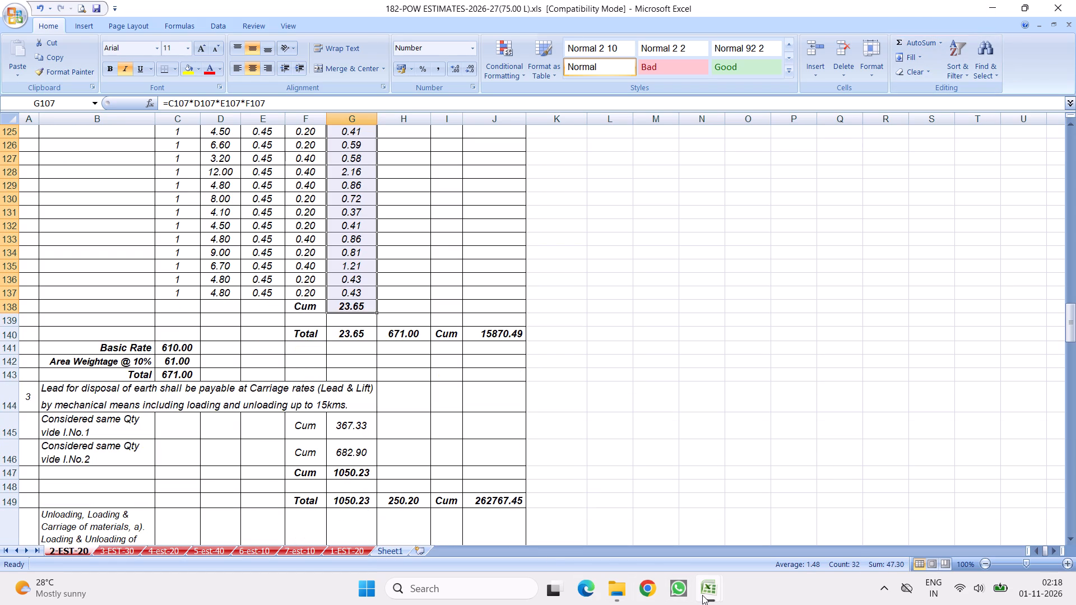
In the 2-IMPROVEMENTS TO DRAIN & ROAD workbook, copy DRAIN R & R rows 186 to 250, from size stone masonry through solid block wall.
click(777, 504)
scroll(426, 406, down, 2)
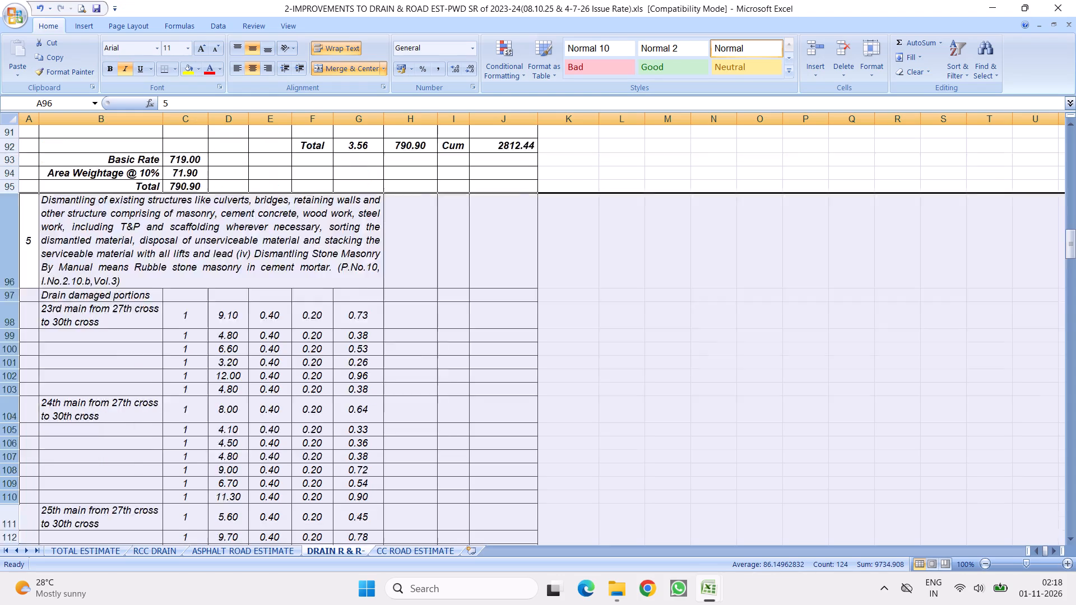
scroll(419, 400, down, 6)
scroll(300, 304, up, 1)
scroll(300, 304, down, 10)
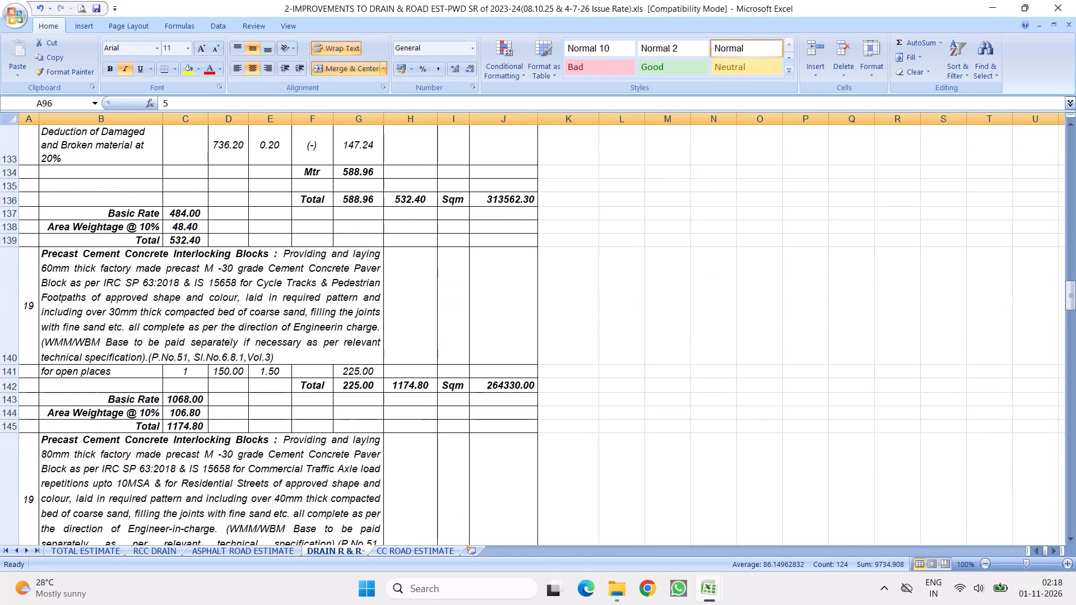
scroll(251, 266, down, 1)
click(207, 252)
scroll(233, 257, down, 3)
click(223, 234)
scroll(283, 276, down, 1)
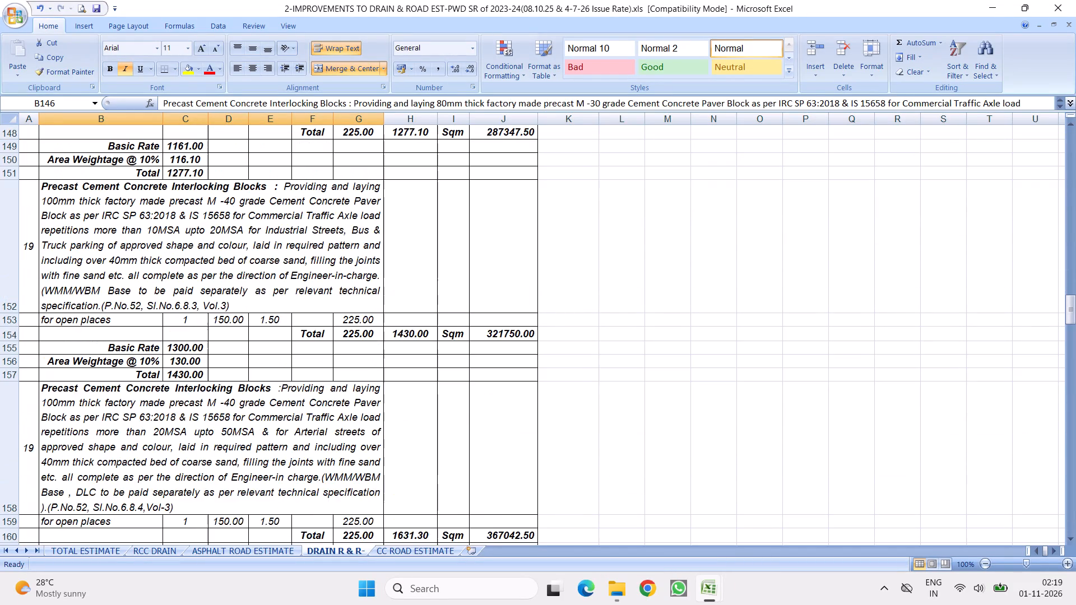
scroll(287, 254, down, 9)
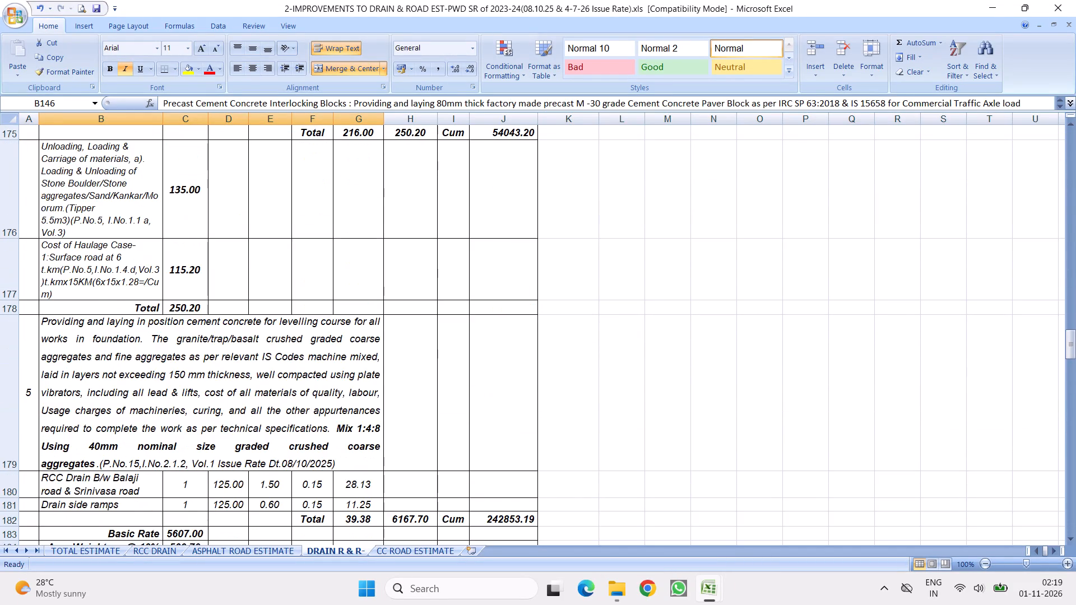
scroll(272, 245, down, 5)
scroll(268, 220, up, 2)
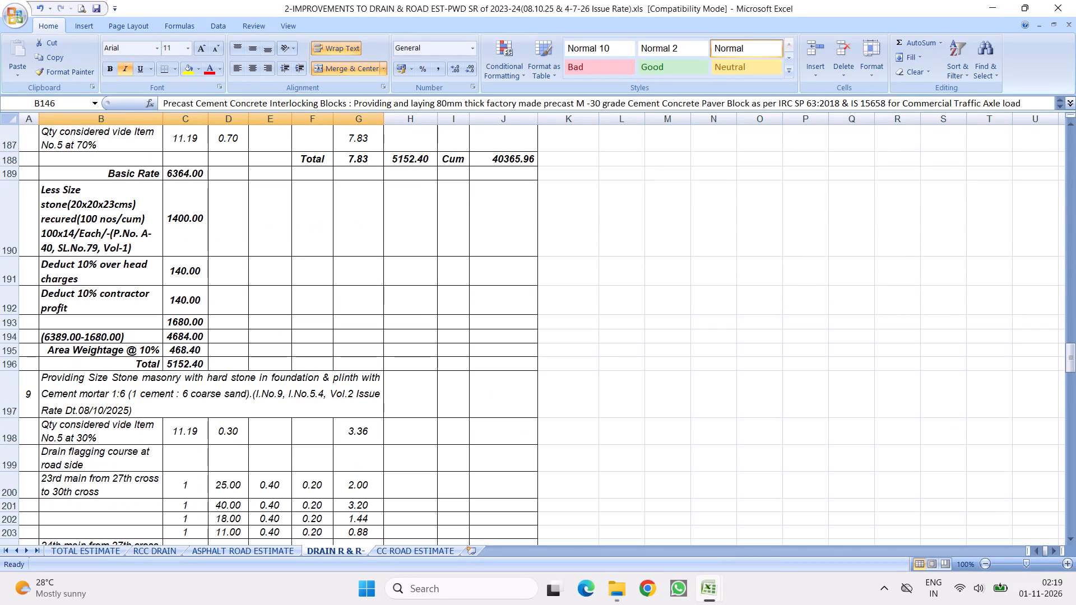
drag(0, 187, 152, 524)
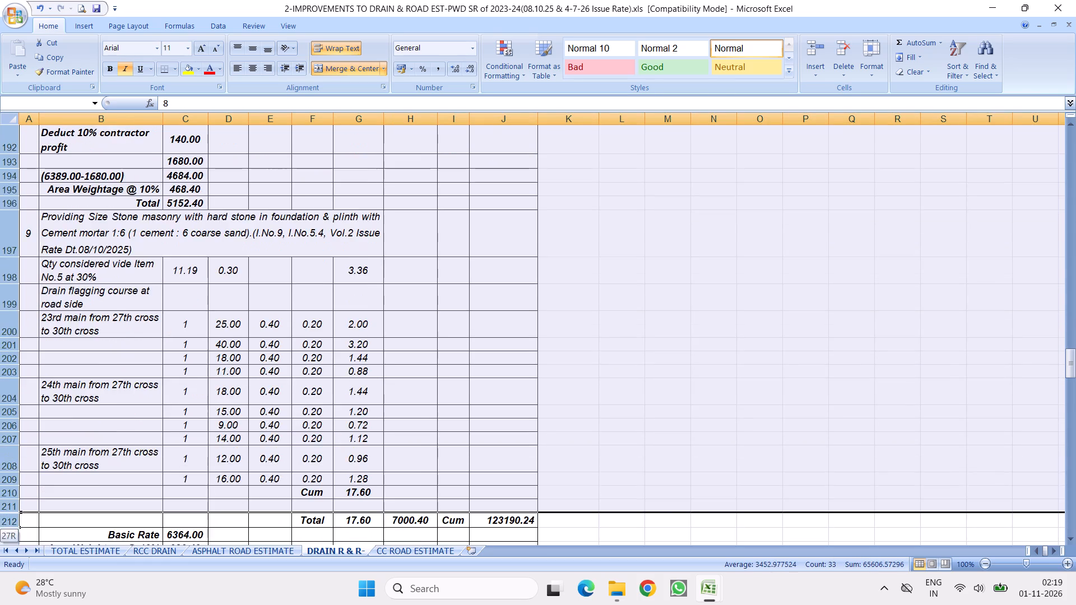
drag(152, 524, 152, 562)
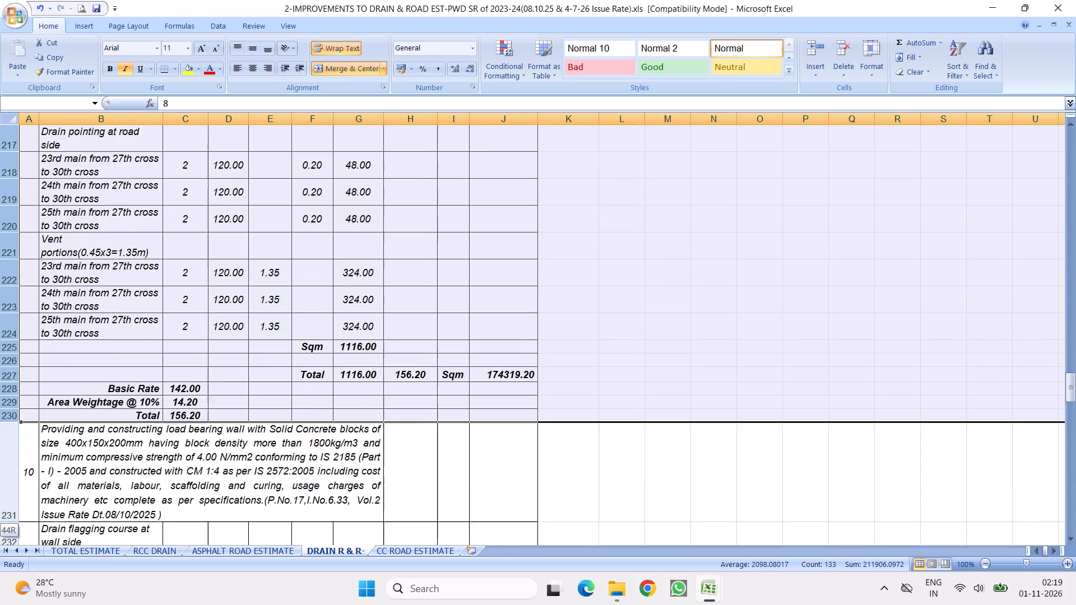
drag(152, 562, 160, 331)
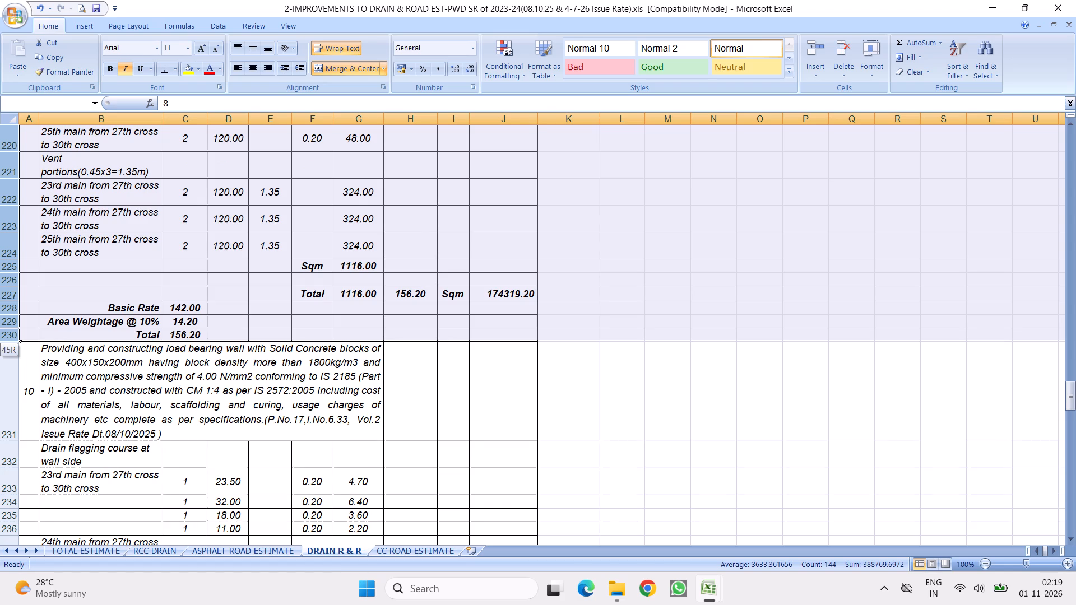
drag(160, 331, 182, 551)
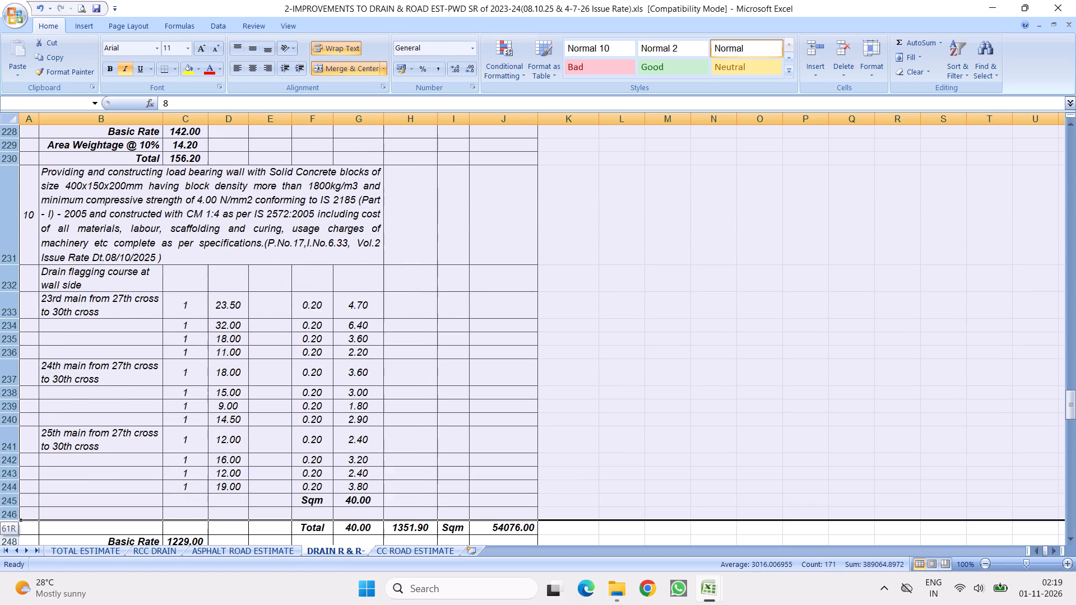
drag(182, 551, 253, 343)
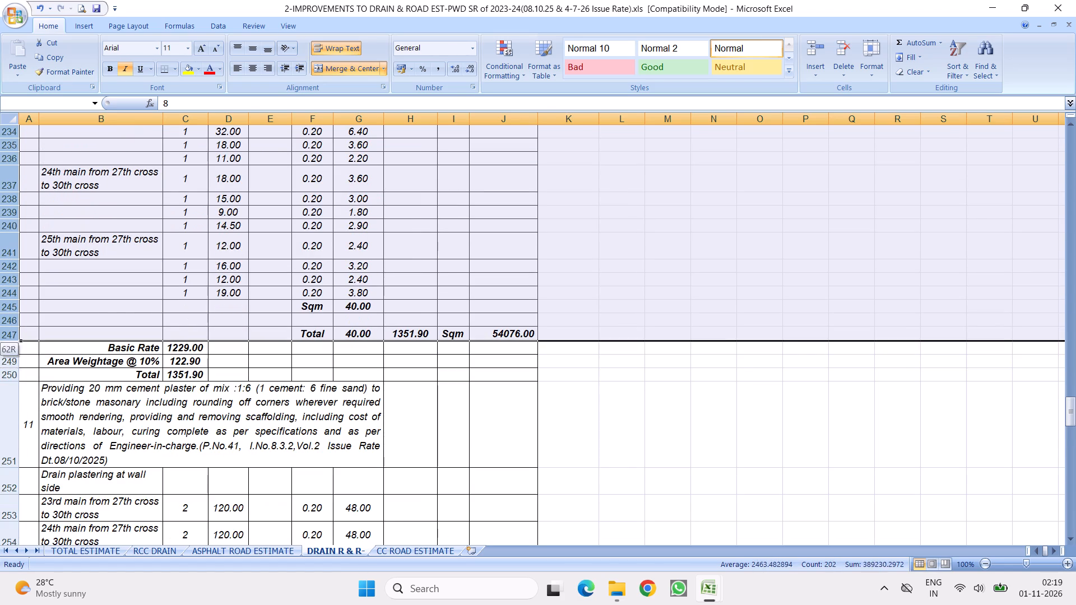
drag(253, 343, 243, 368)
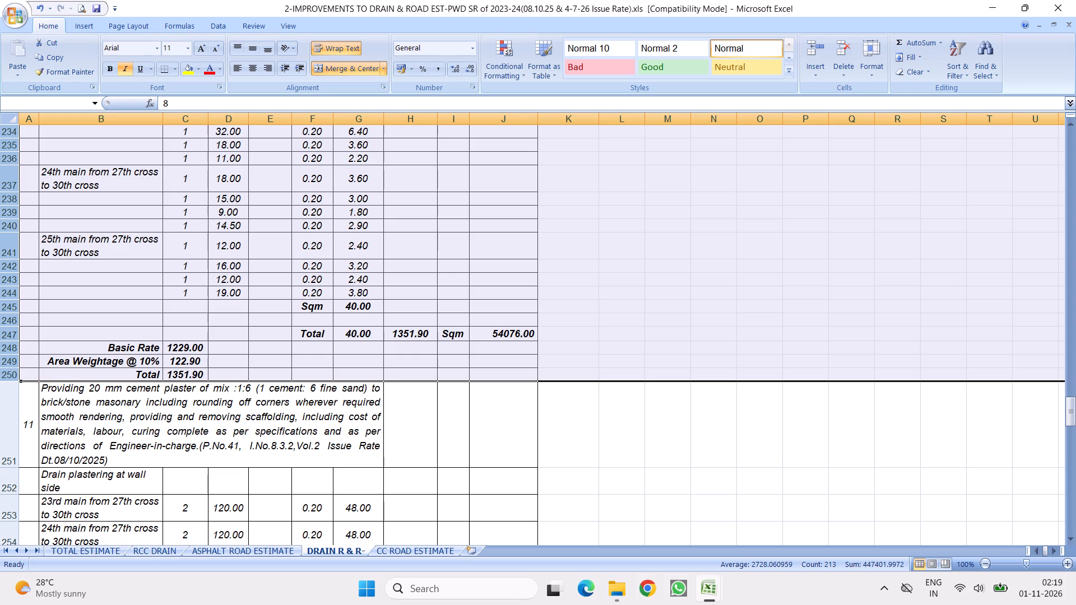
right_click(210, 223)
click(241, 248)
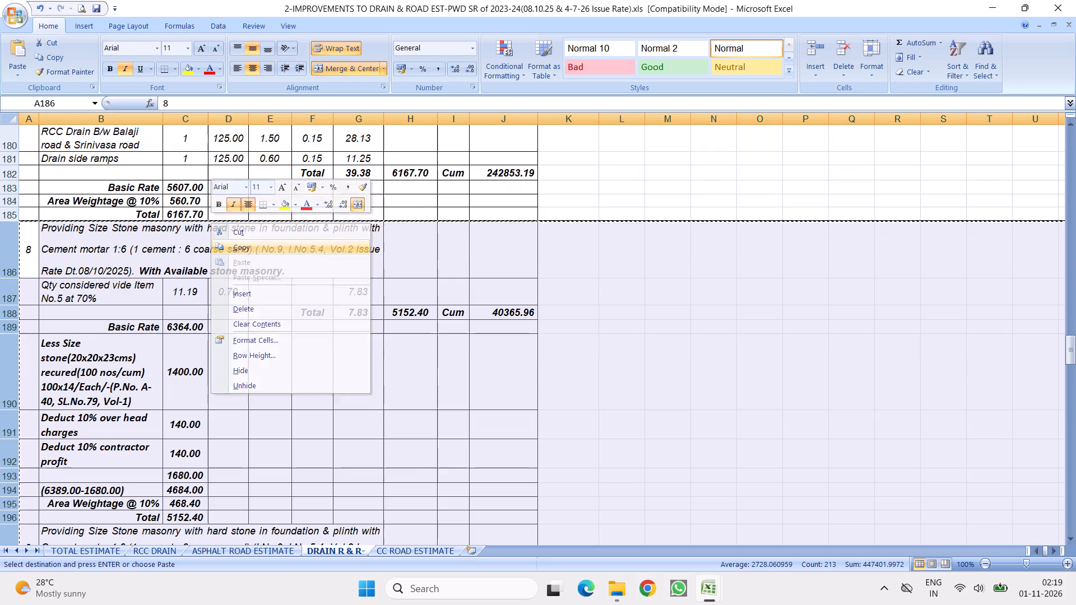
Insert the copied rows at row 153 of 2-EST-20 in the 182-POW ESTIMATES workbook, above the levelling course concrete item.
click(712, 591)
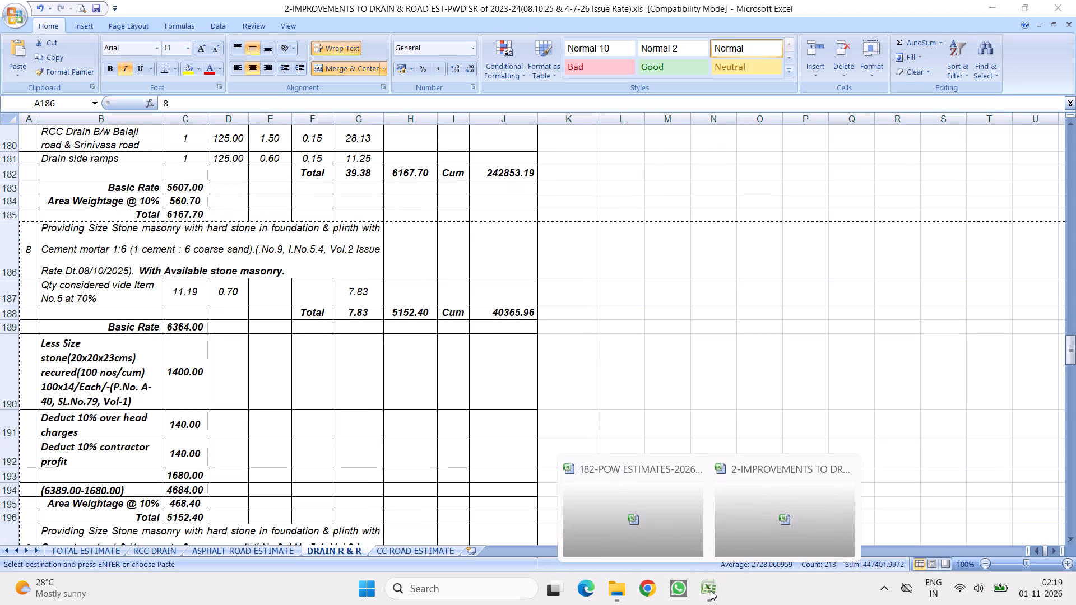
click(646, 499)
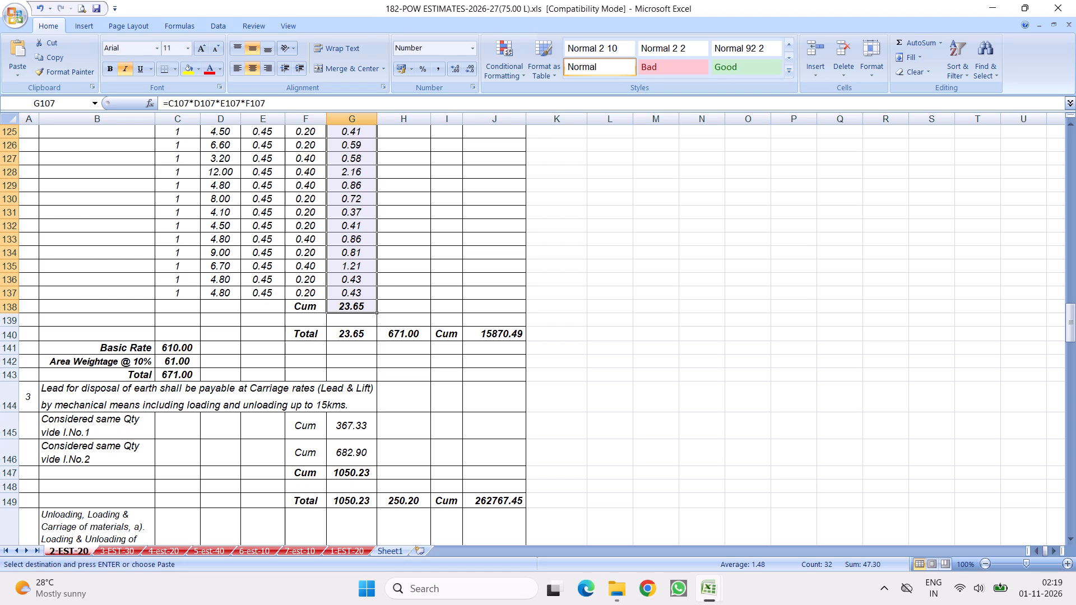
scroll(245, 245, down, 5)
scroll(226, 291, down, 4)
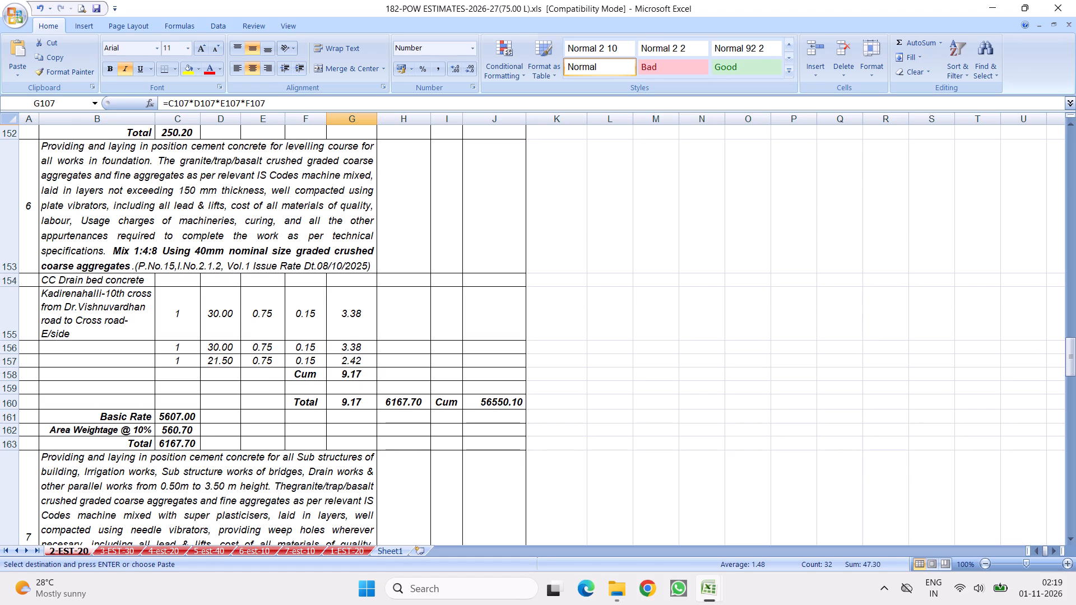
click(0, 204)
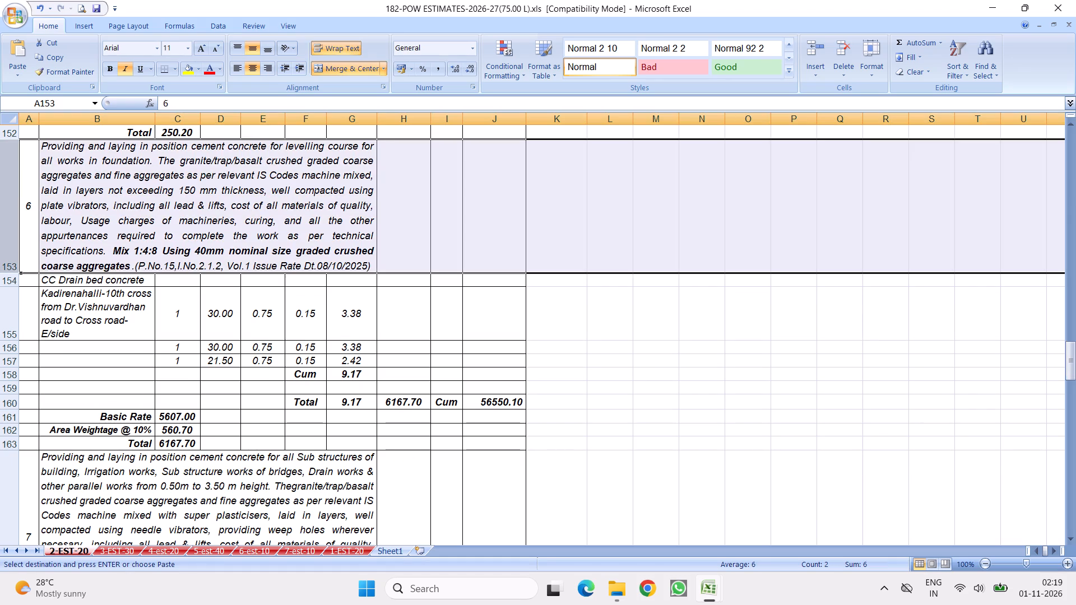
scroll(63, 201, up, 1)
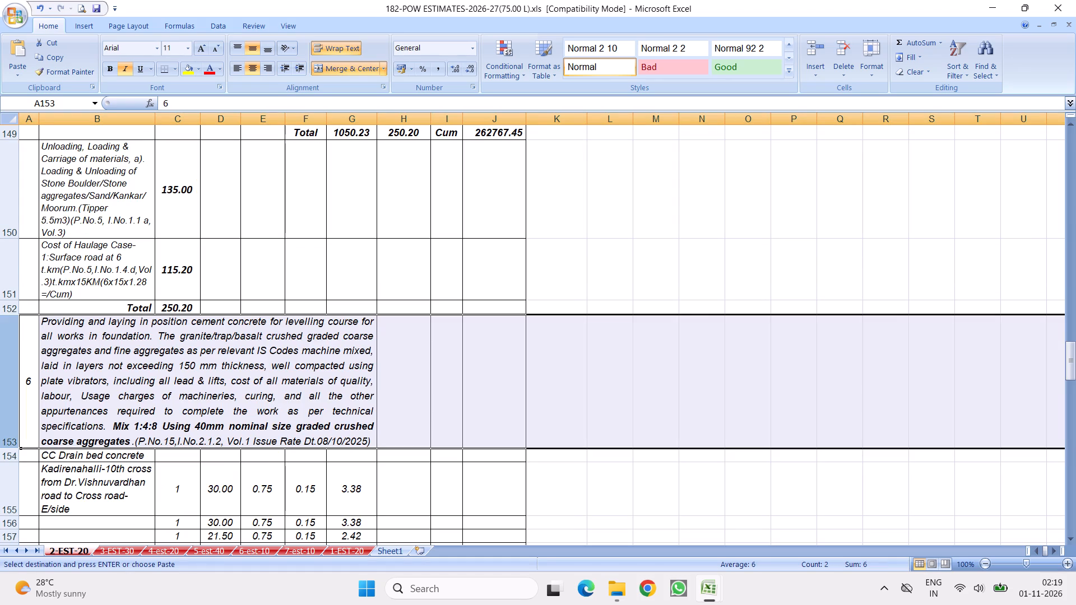
right_click(8, 342)
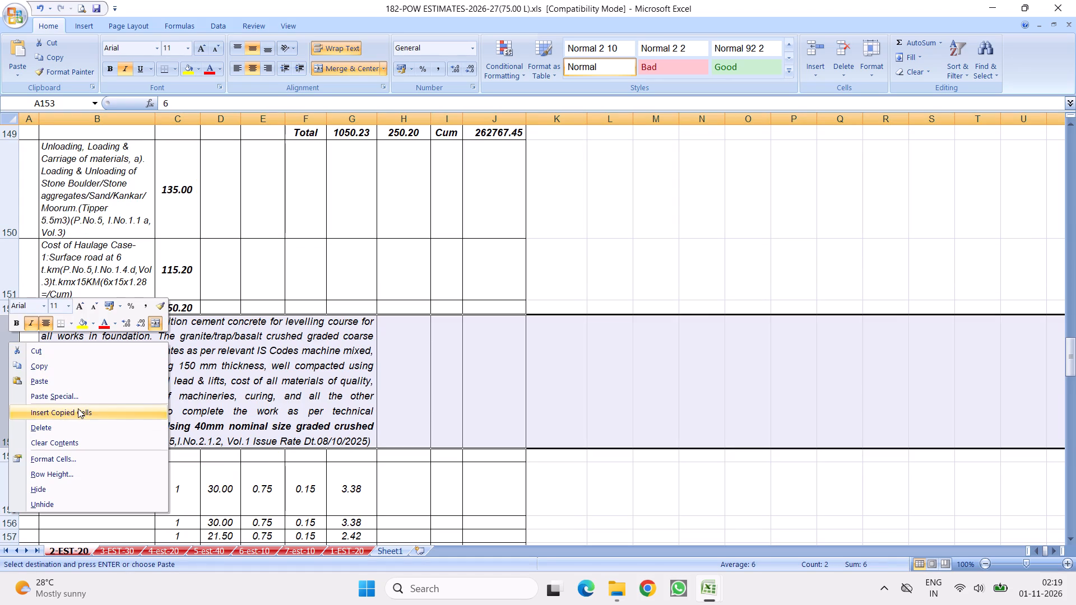
click(78, 408)
Link the available stone masonry quantity in C154 to the dismantled masonry total with =G138.
click(187, 378)
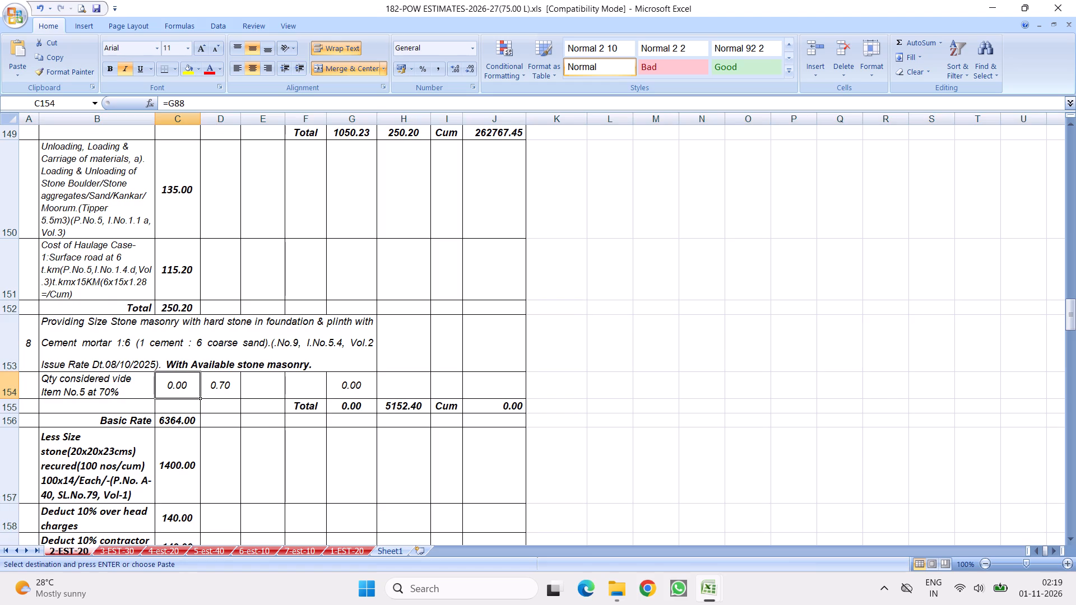
key(equal)
scroll(262, 315, up, 6)
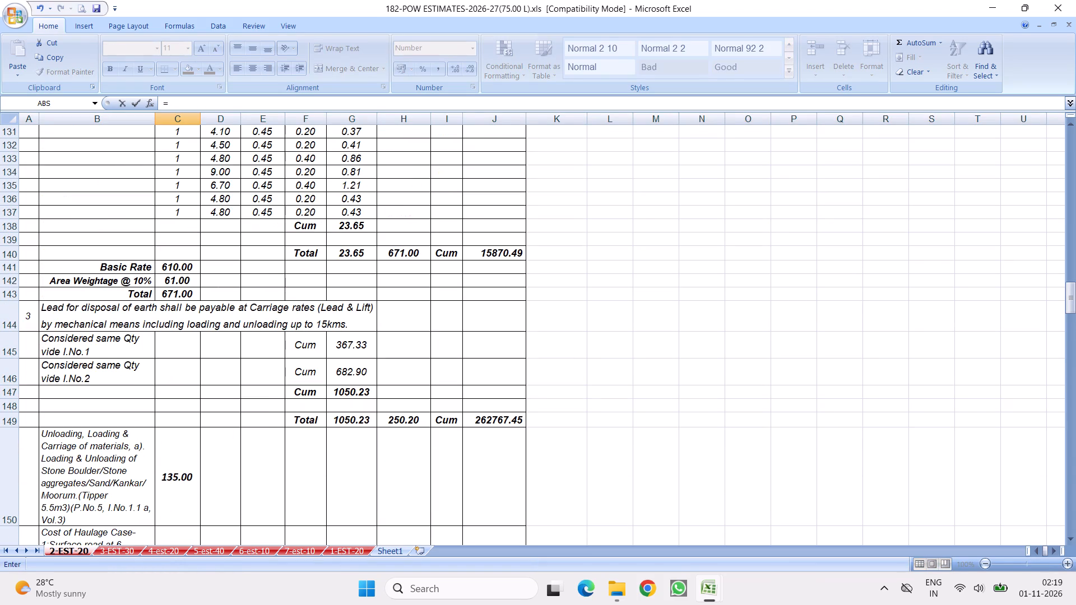
click(349, 219)
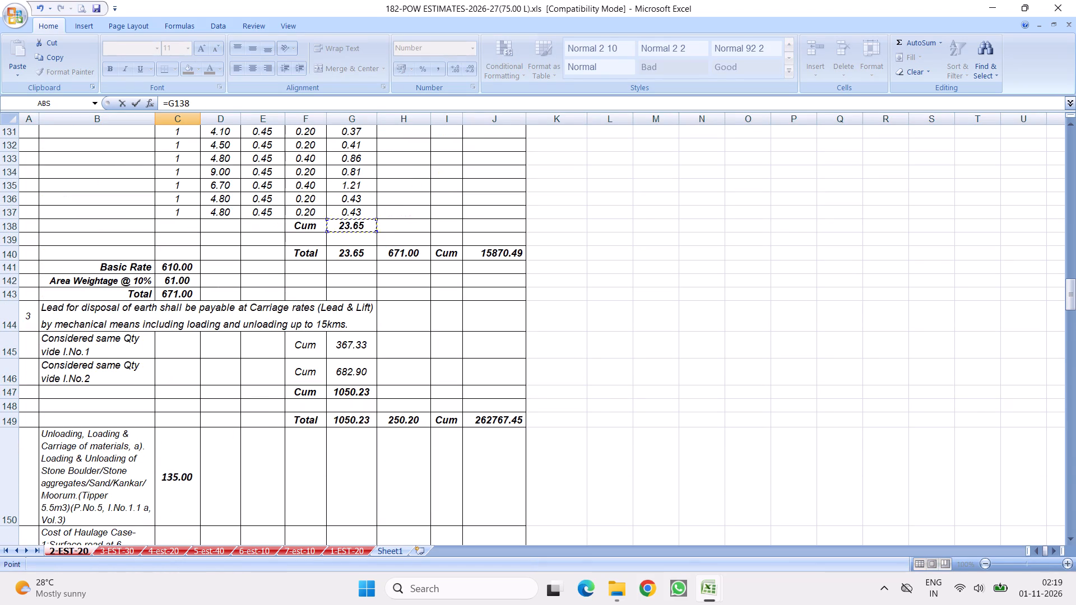
key(Return)
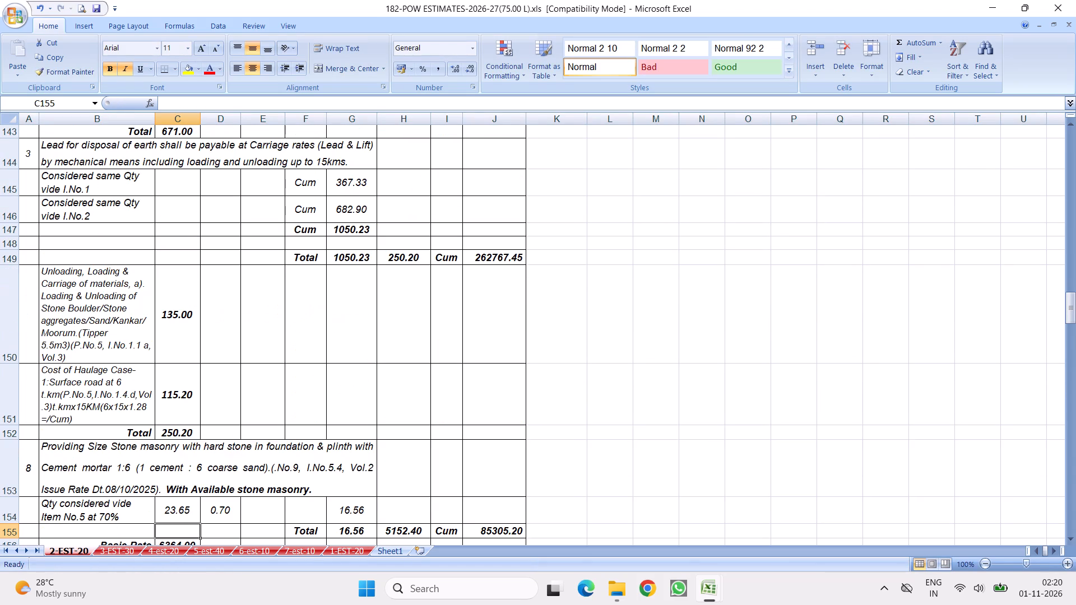
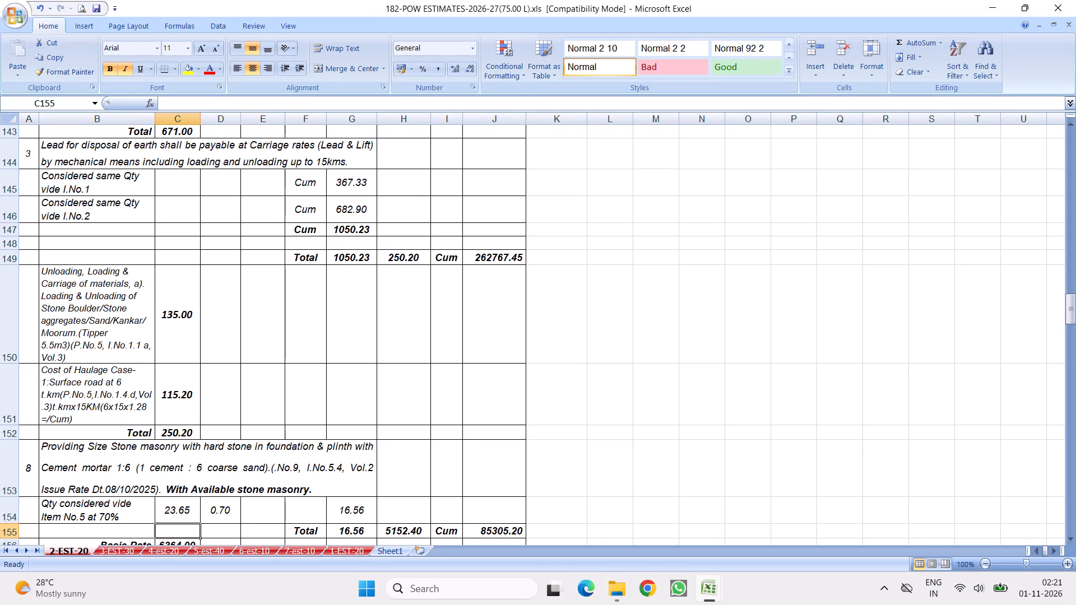
Delete rows 166 to 177, the drain flagging course measurements and their Cum subtotal, from stone masonry item 9.
scroll(360, 409, down, 4)
scroll(277, 343, down, 2)
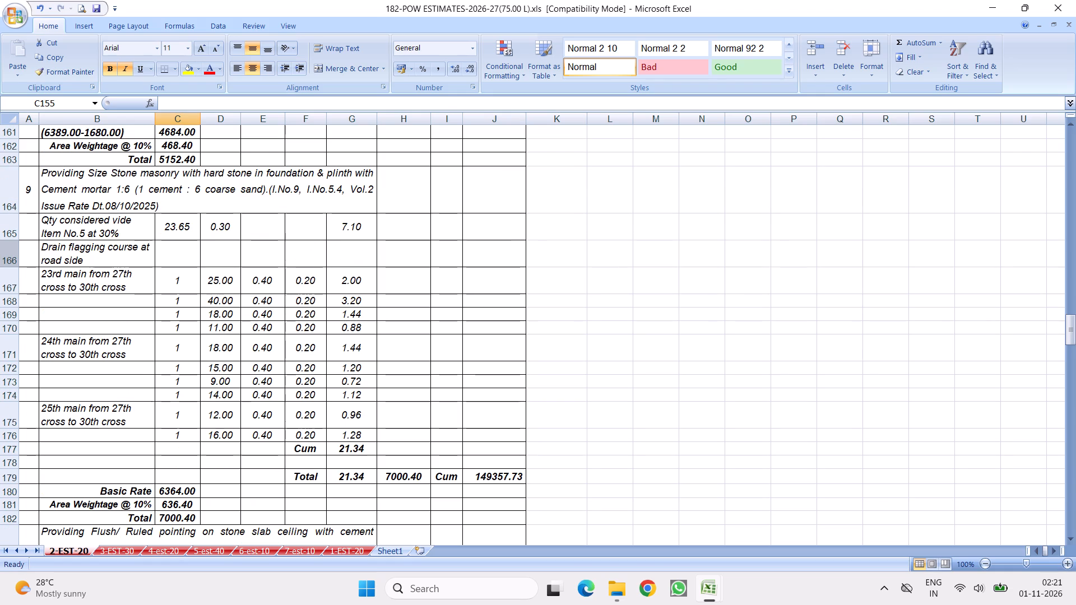
drag(8, 256, 33, 449)
right_click(159, 285)
click(195, 371)
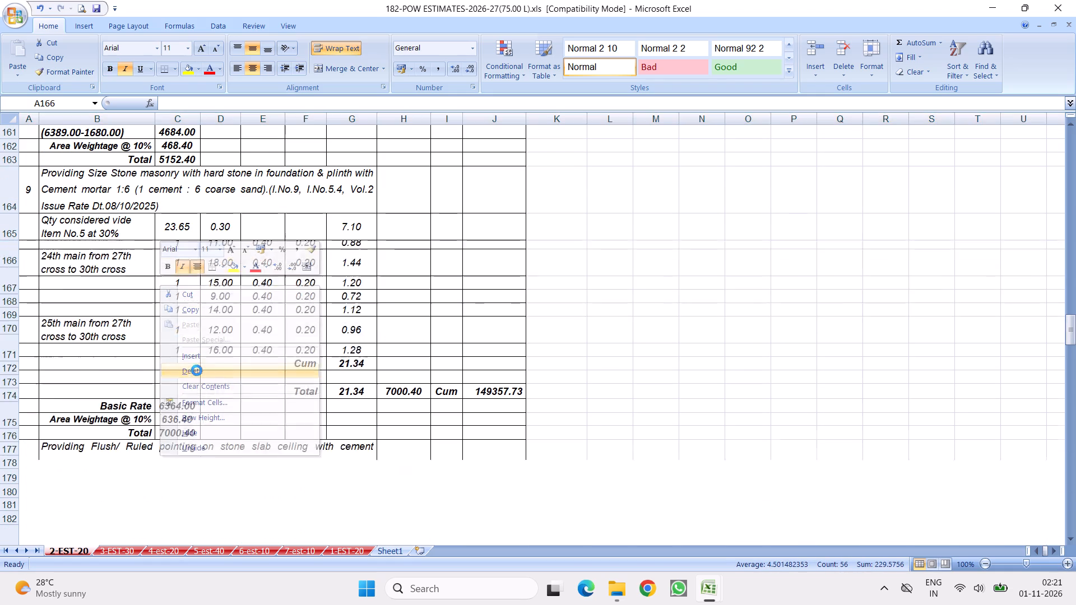
Link item 9's total quantity in G167 to the 30% masonry quantity with =G165.
click(344, 264)
key(equal)
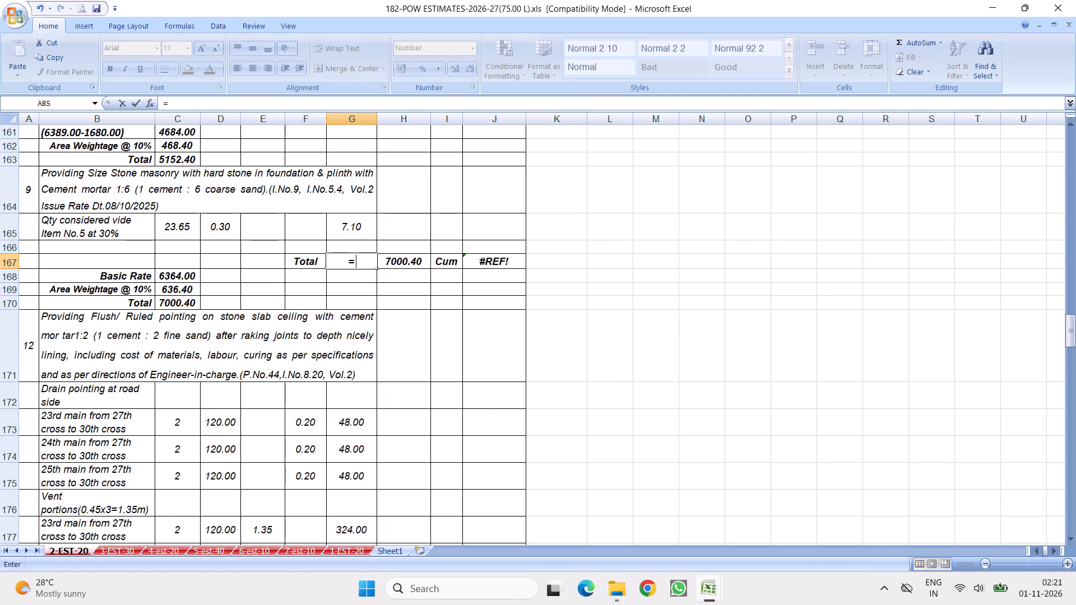
click(351, 225)
key(Return)
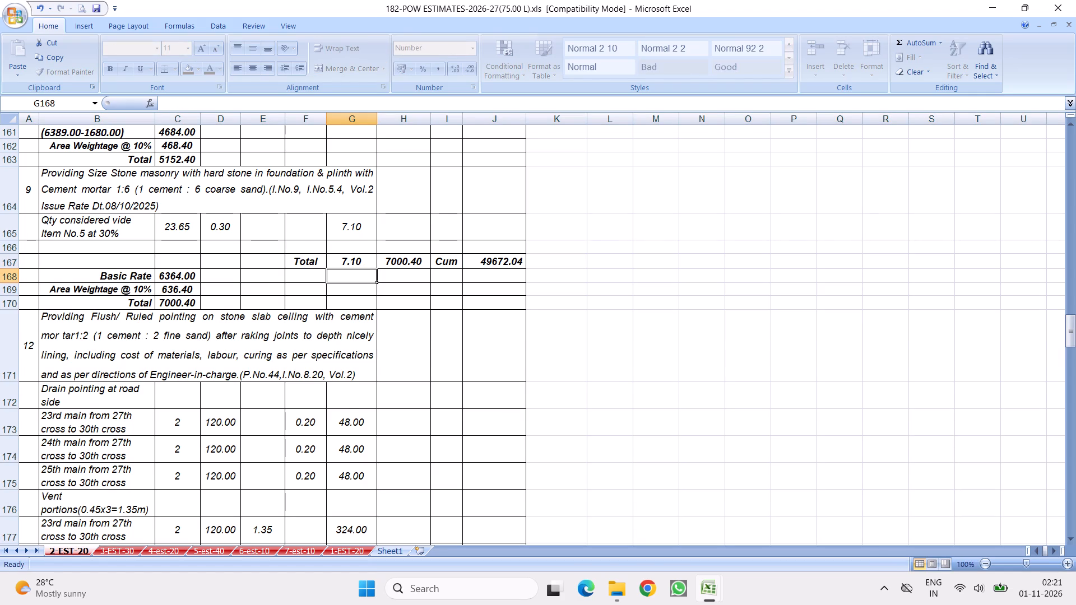
Insert four blank rows at row 176 in the pointing item, above the vent portions heading.
scroll(286, 335, down, 3)
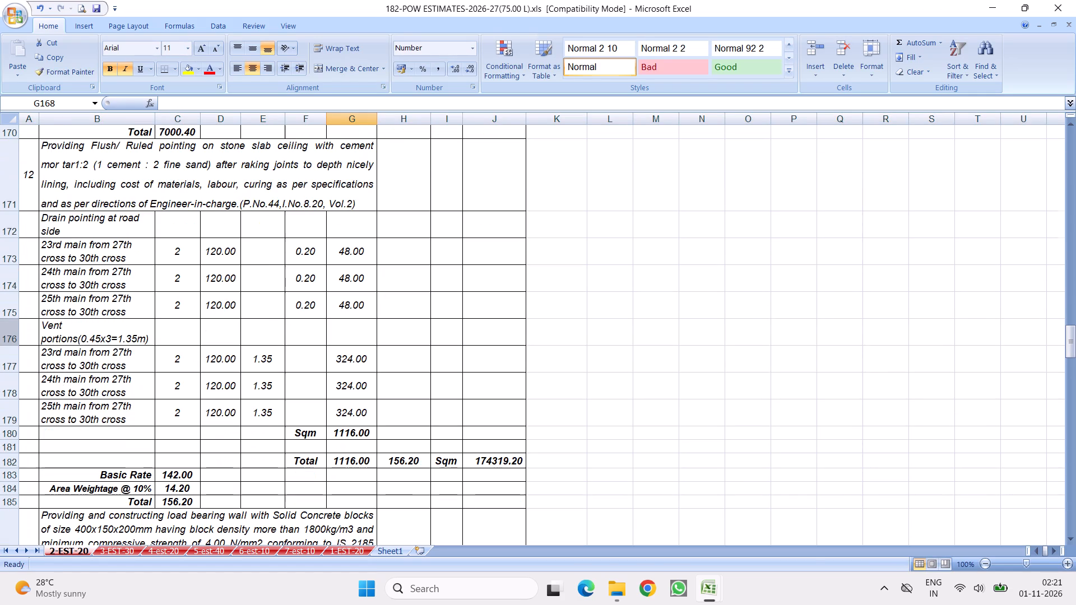
drag(9, 332, 17, 418)
right_click(68, 363)
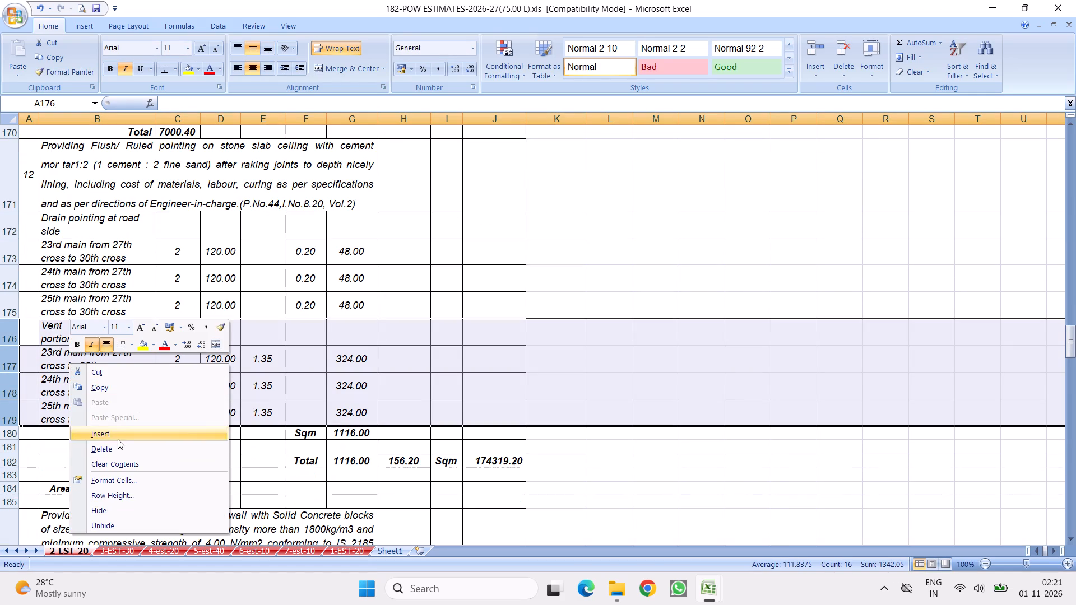
click(108, 434)
Copy the Maheshwaramma temple road and culvert descriptions, numbers and lengths in B43:D46 of the drain covering slabs item.
scroll(173, 361, up, 13)
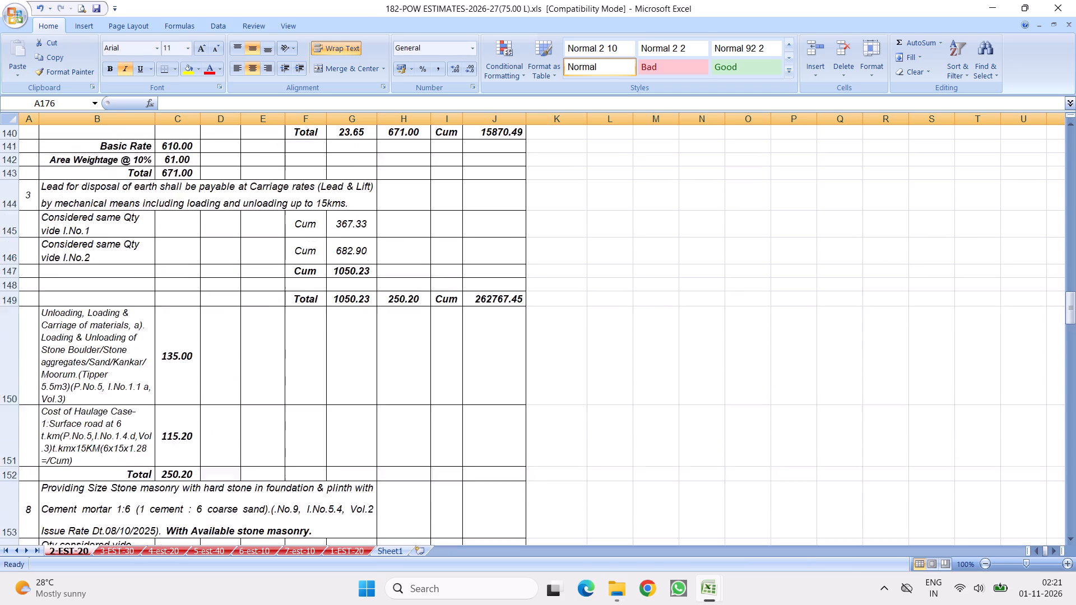
scroll(173, 361, up, 20)
scroll(173, 361, up, 1)
scroll(251, 425, down, 4)
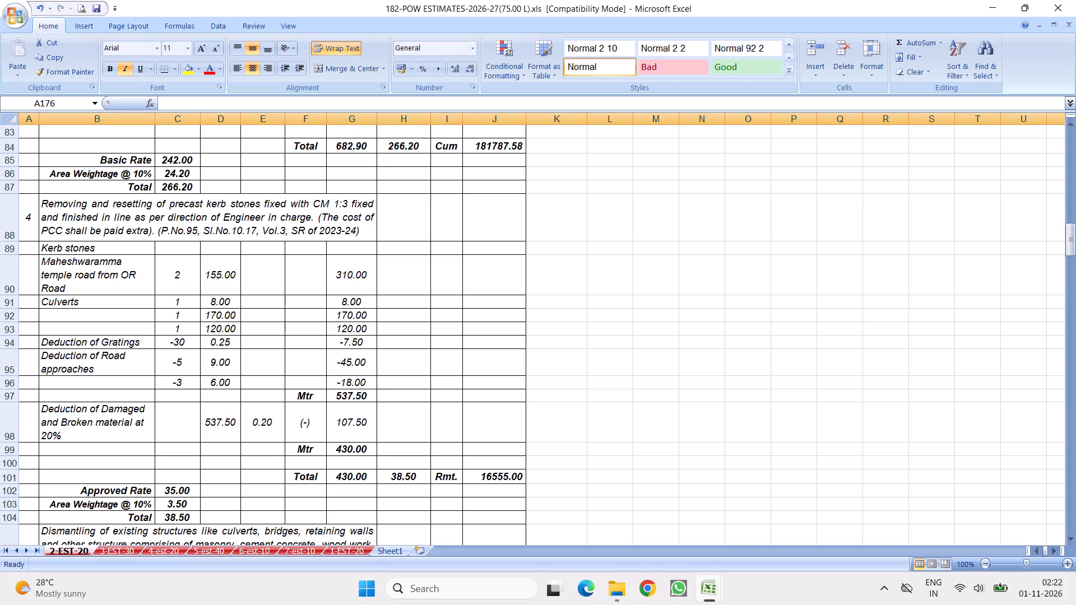
scroll(259, 319, up, 19)
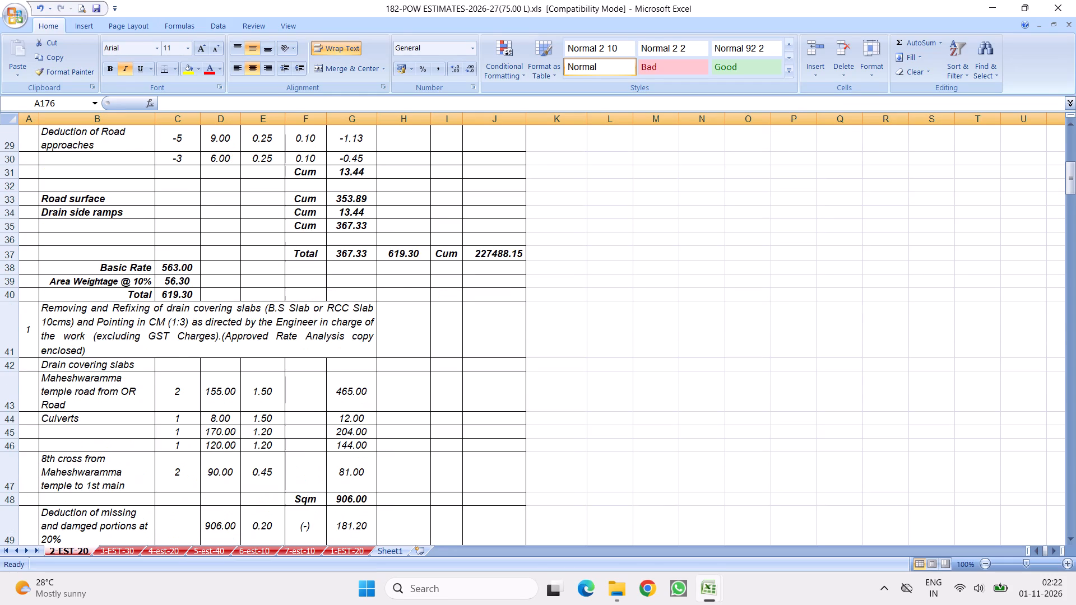
scroll(233, 342, down, 2)
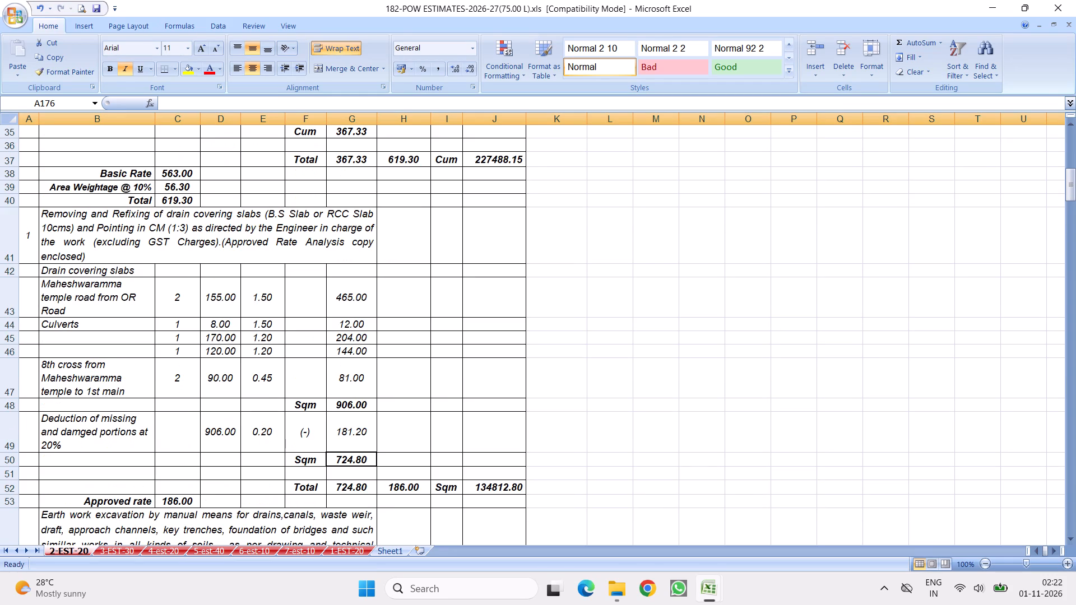
drag(92, 302, 191, 321)
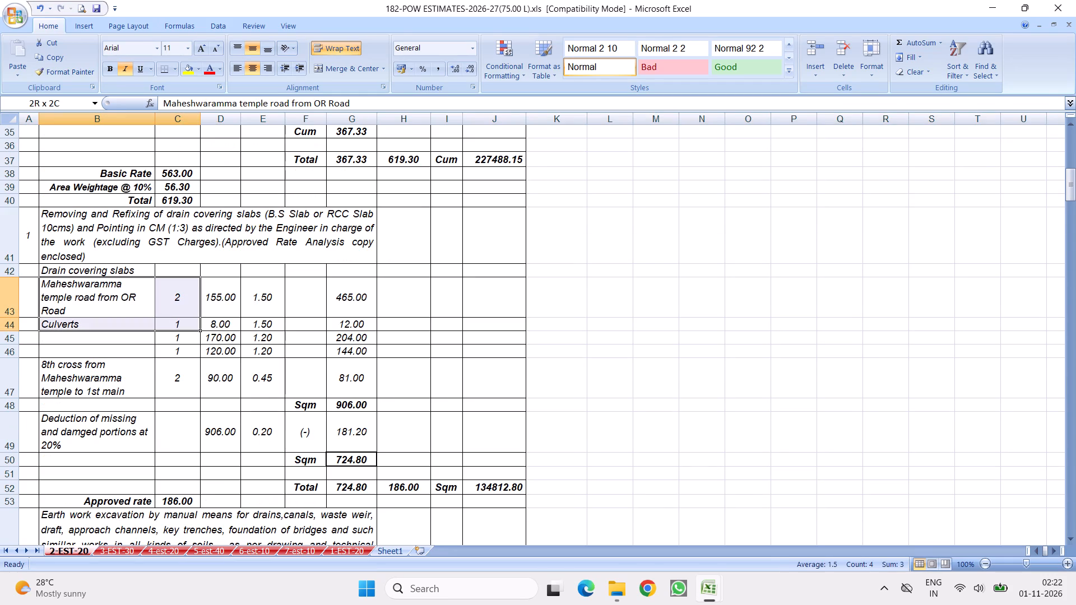
drag(191, 321, 212, 350)
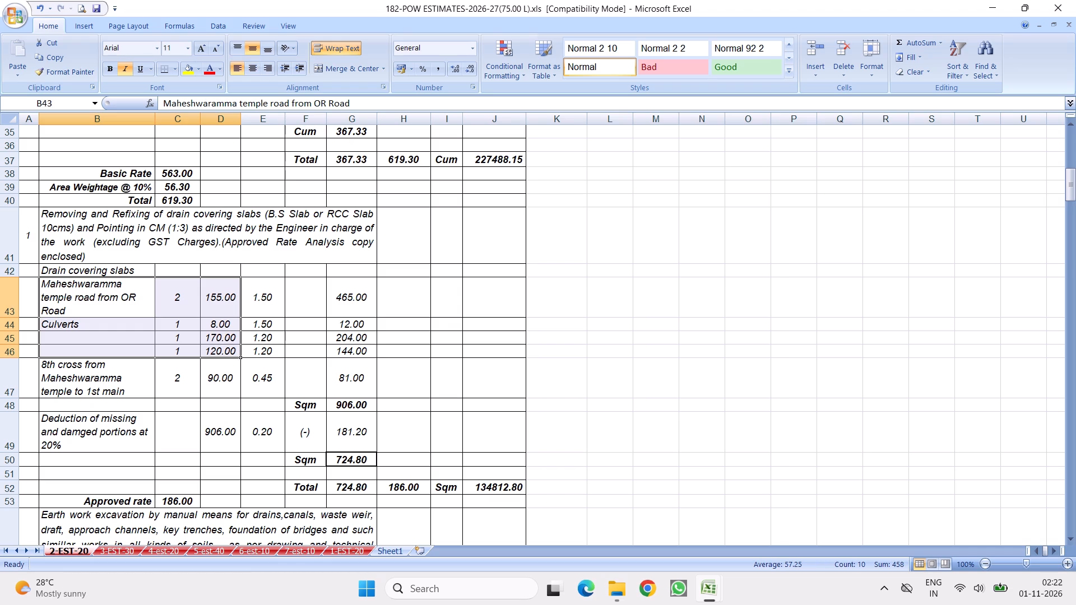
scroll(209, 341, up, 19)
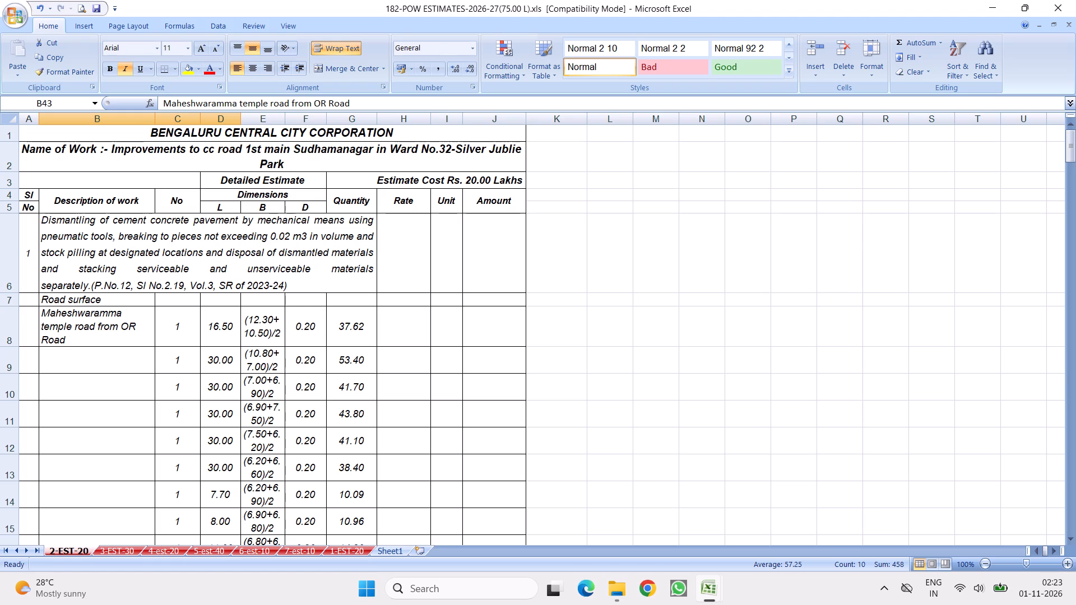
scroll(258, 366, down, 7)
scroll(280, 318, down, 9)
scroll(265, 268, up, 3)
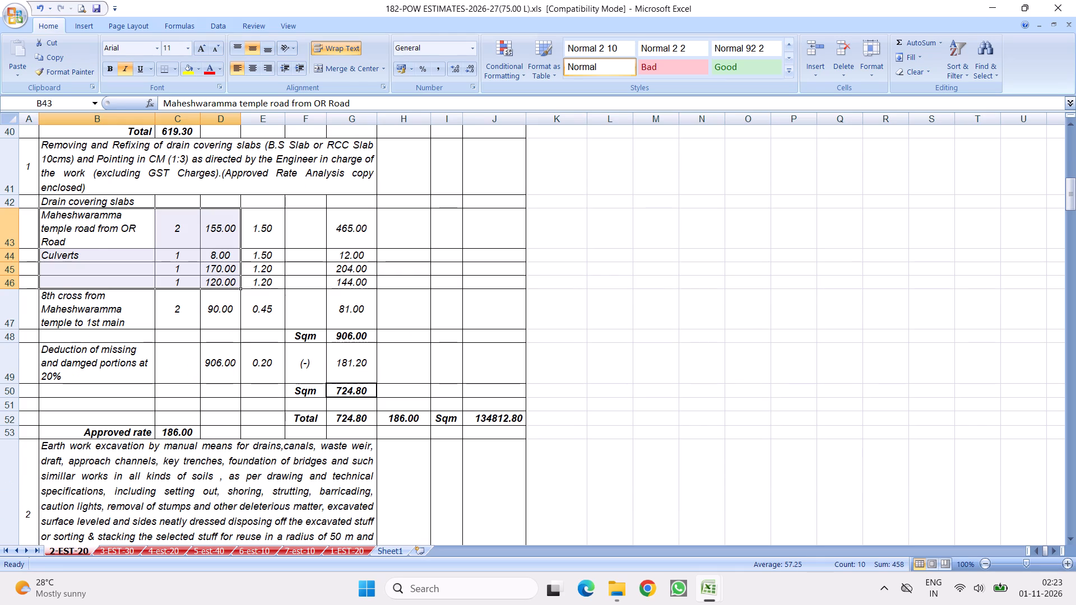
right_click(149, 275)
click(178, 300)
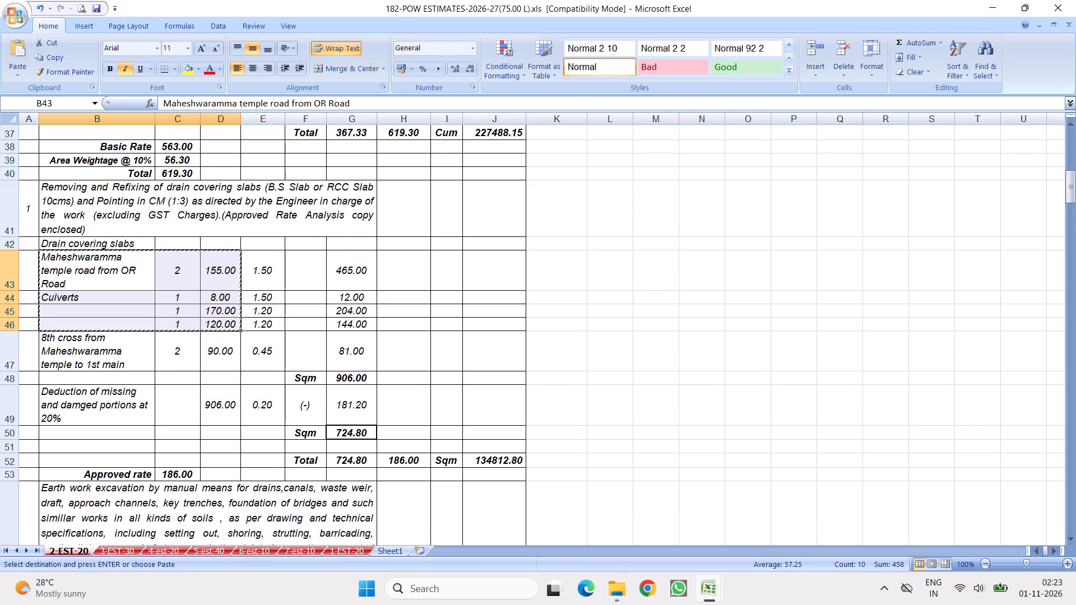
Paste the copied road and culvert entries at B173, over the 23rd to 25th main rows under drain pointing at road side.
scroll(258, 339, down, 14)
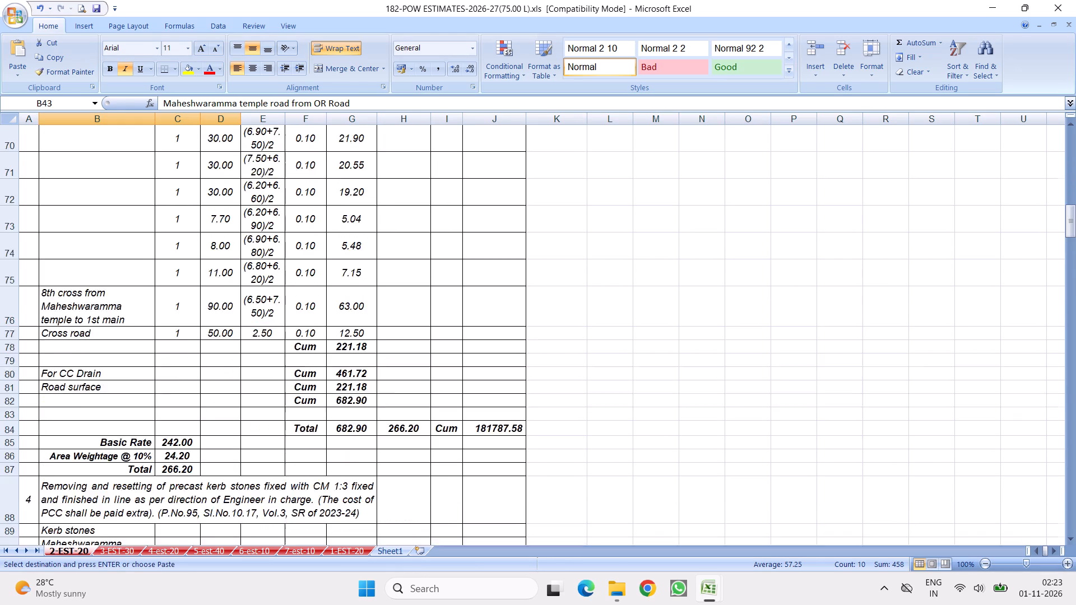
scroll(249, 337, down, 16)
scroll(230, 376, down, 5)
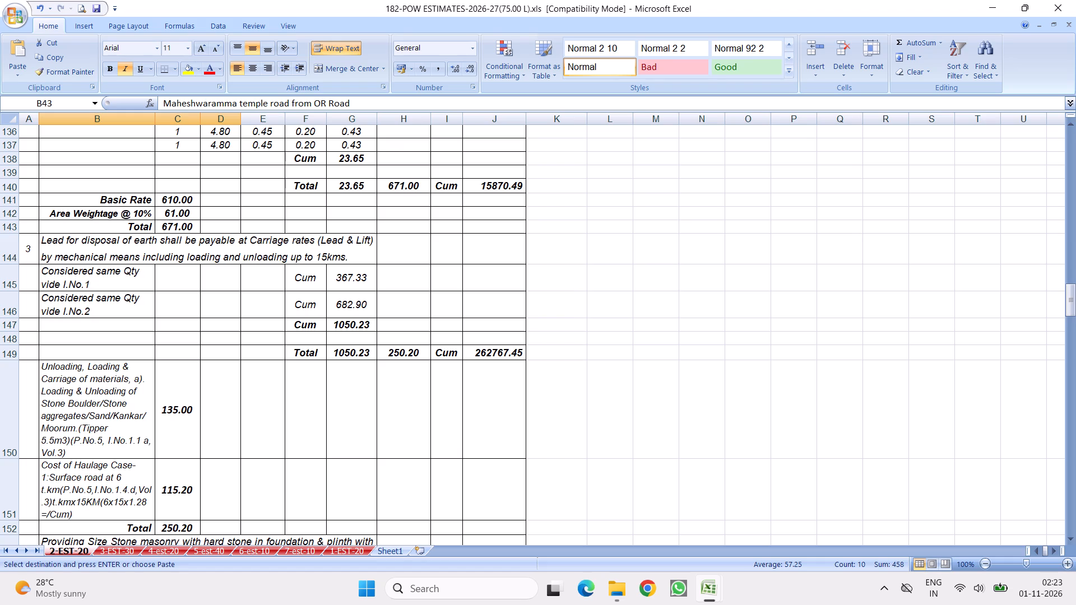
scroll(268, 258, down, 6)
scroll(309, 426, down, 2)
scroll(294, 353, down, 3)
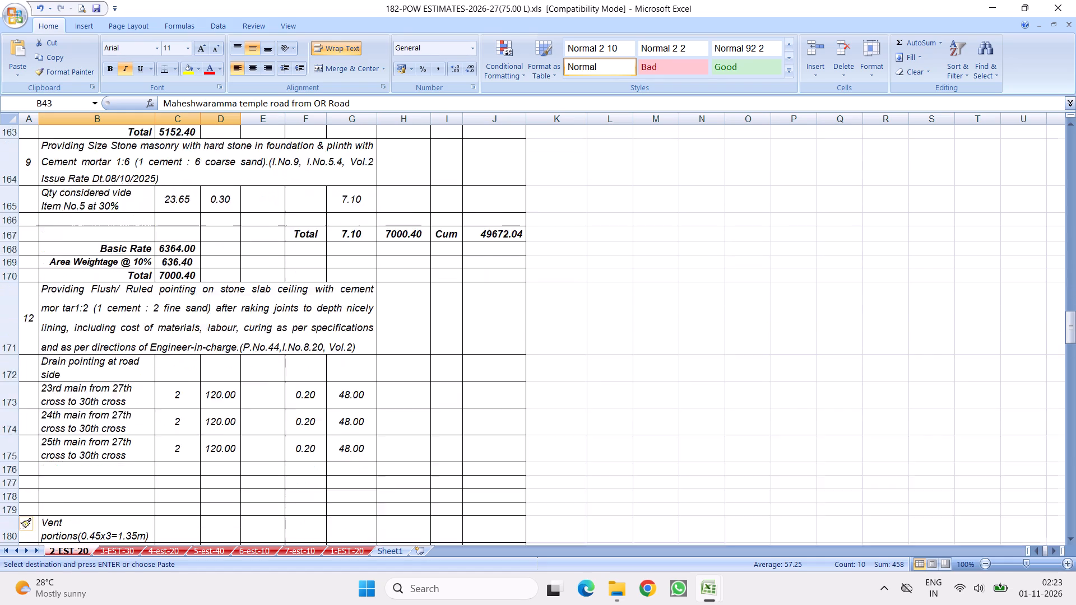
scroll(294, 355, down, 2)
scroll(260, 306, up, 3)
right_click(90, 306)
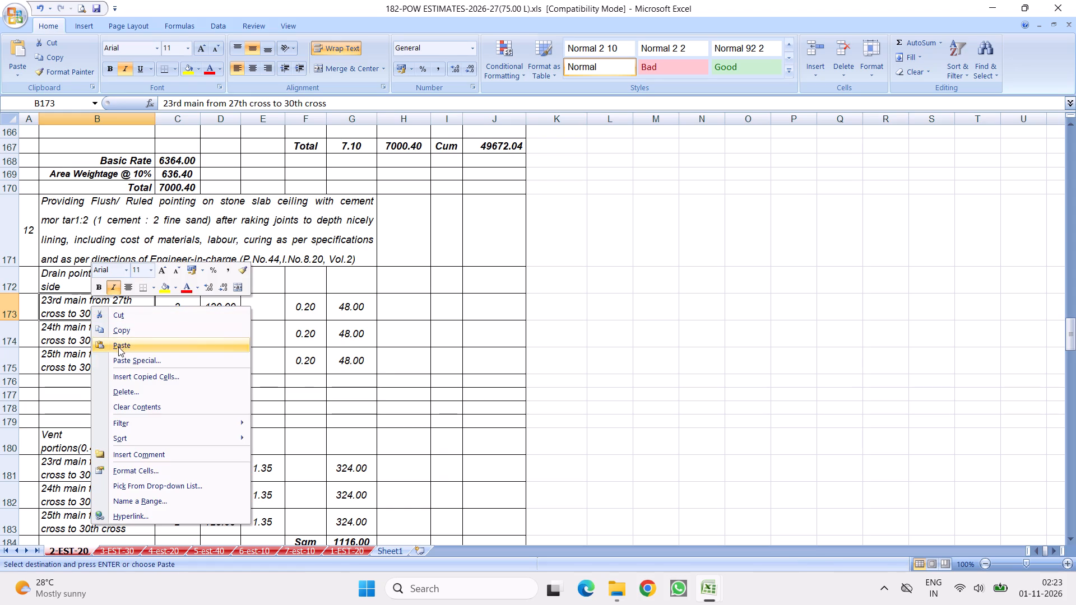
click(118, 346)
Fill the 0.20 depth in F173 and the quantity formula in G173 down to row 176.
click(300, 304)
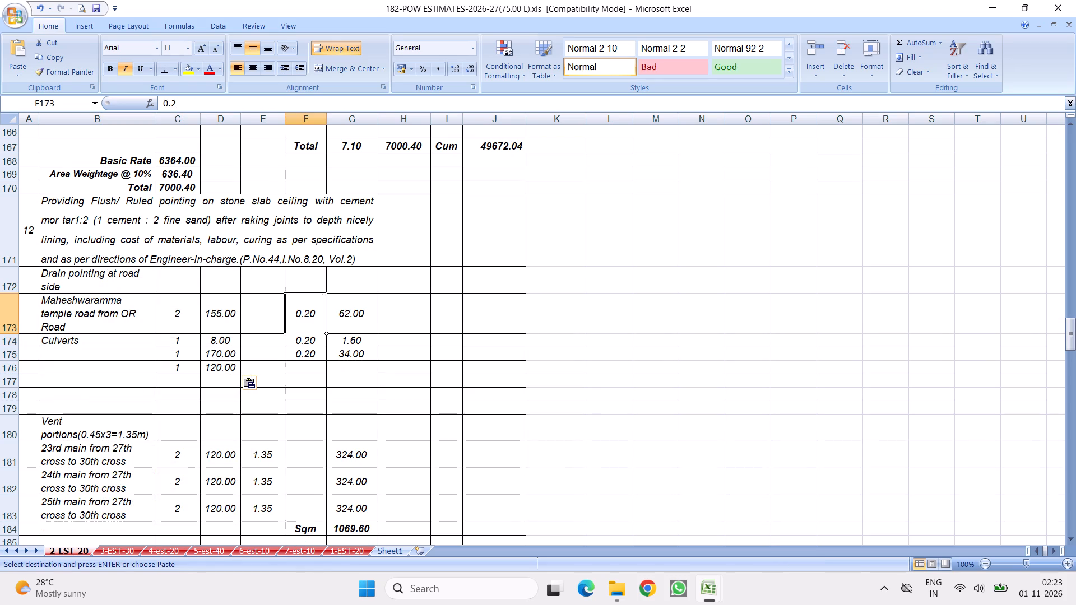
drag(326, 334, 317, 380)
click(347, 320)
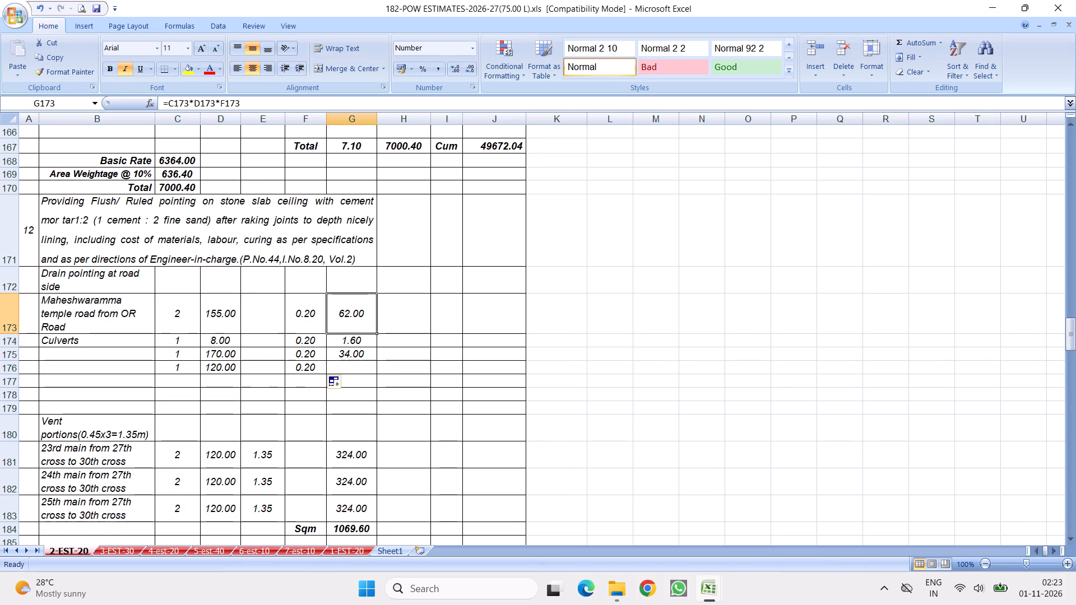
drag(375, 334, 363, 380)
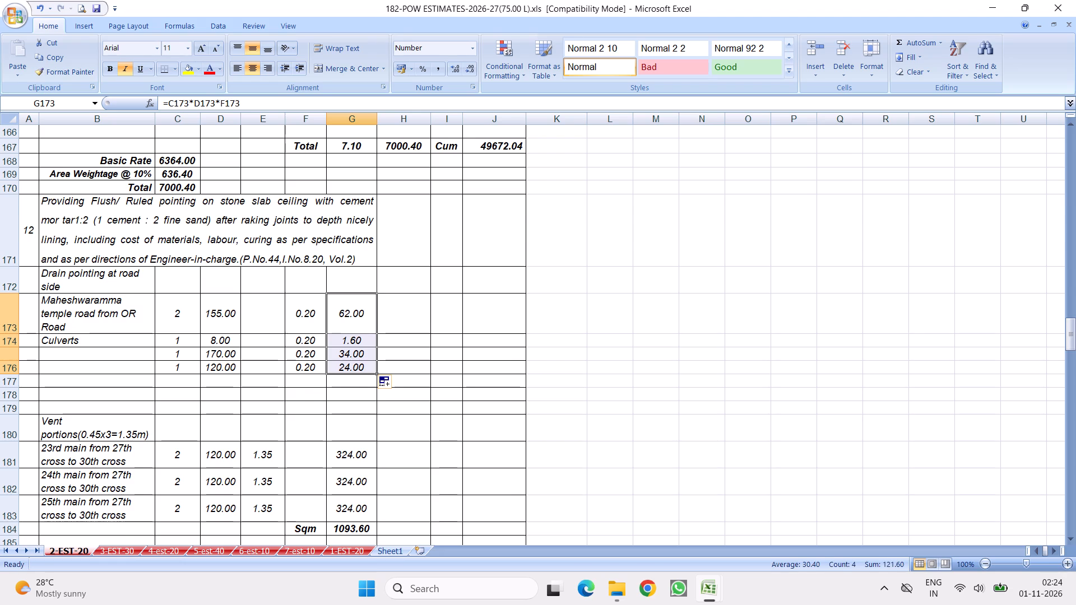
Delete the leftover blank rows 177 to 179 between the culvert pointing entries and the vent portions heading.
scroll(267, 315, down, 3)
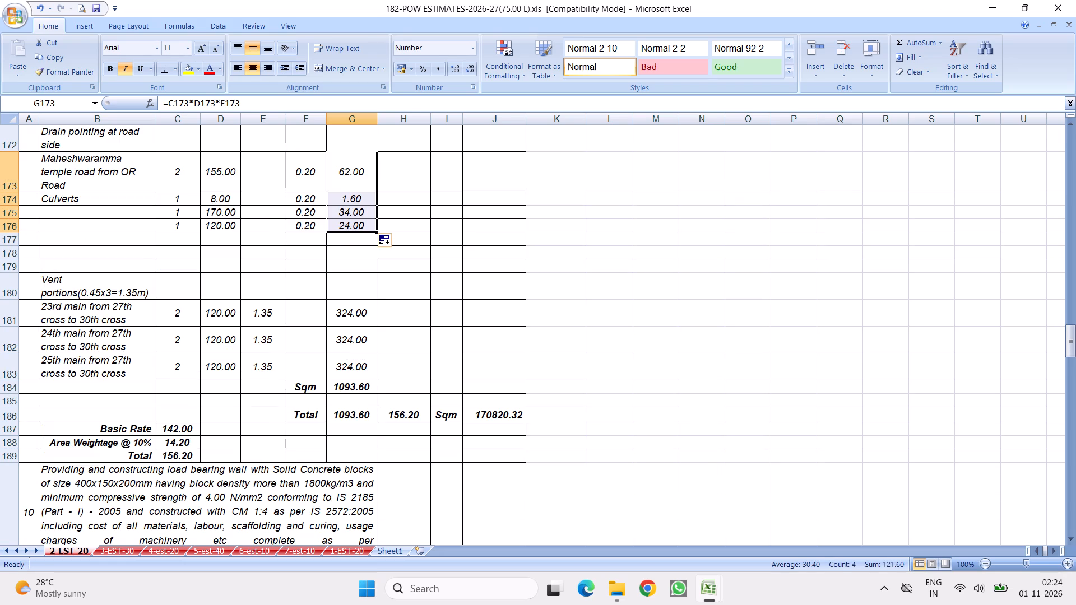
drag(13, 240, 13, 264)
right_click(77, 250)
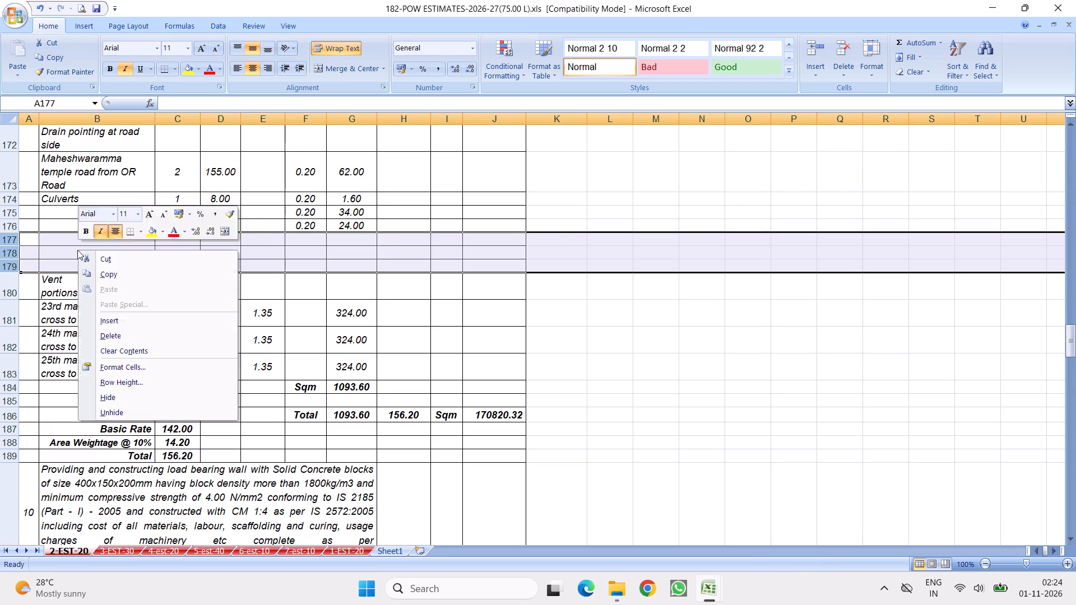
click(106, 332)
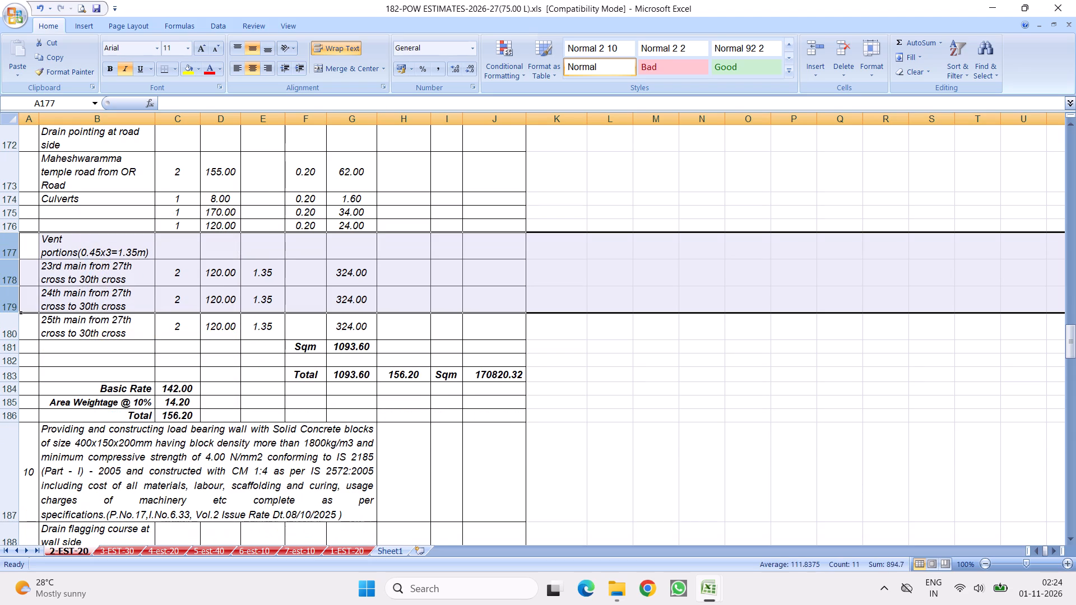
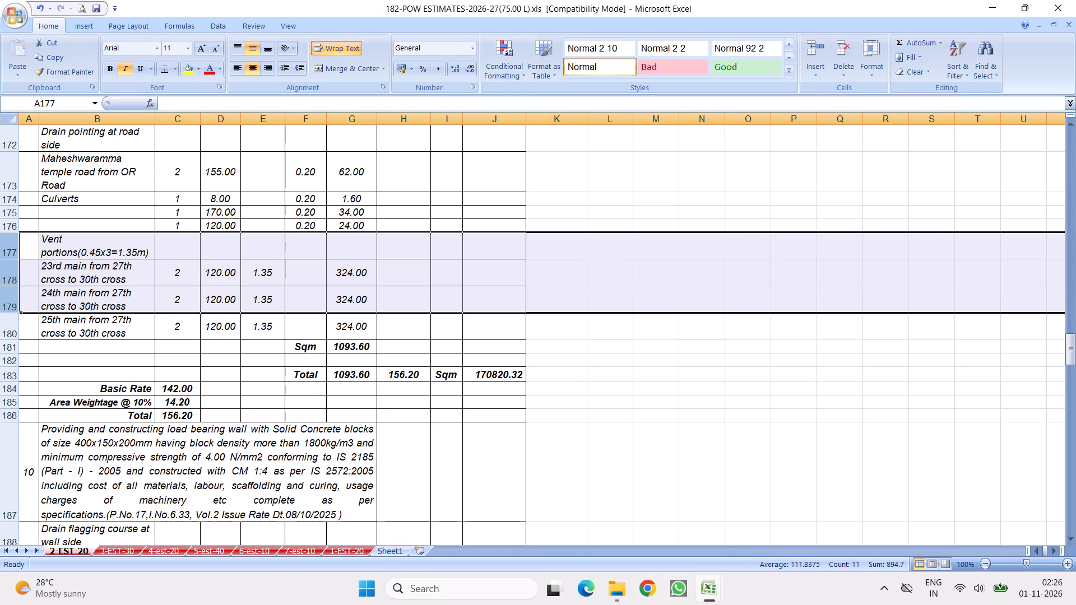
Set the drain pointing numbers to 4 for the Maheshwaramma temple road in C173 and 2 for each culvert entry in C174:C176.
click(177, 166)
key(4)
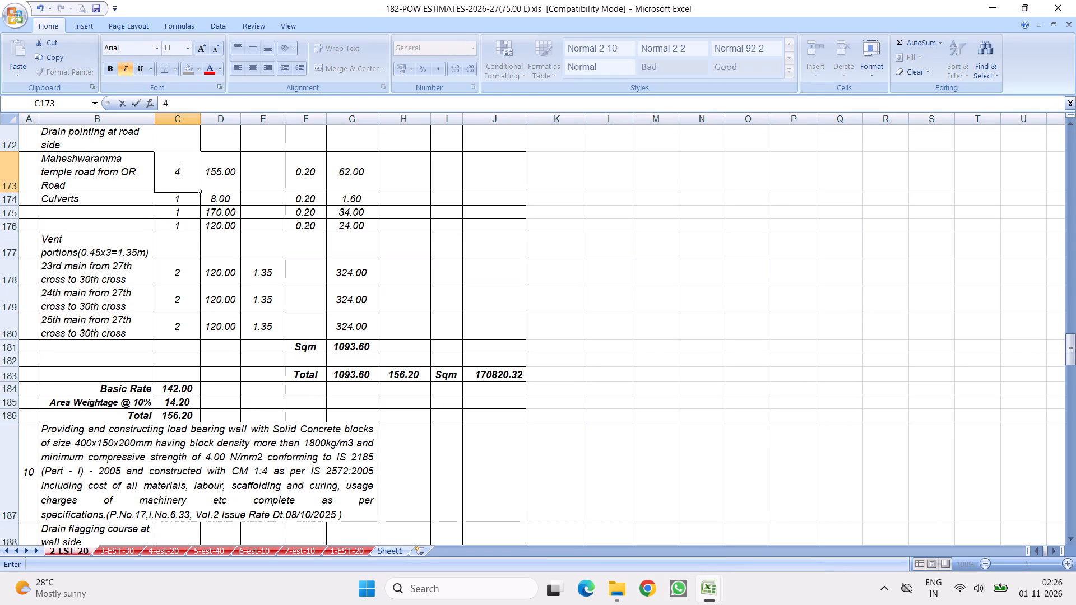
click(288, 211)
click(180, 196)
key(2)
click(226, 220)
click(176, 213)
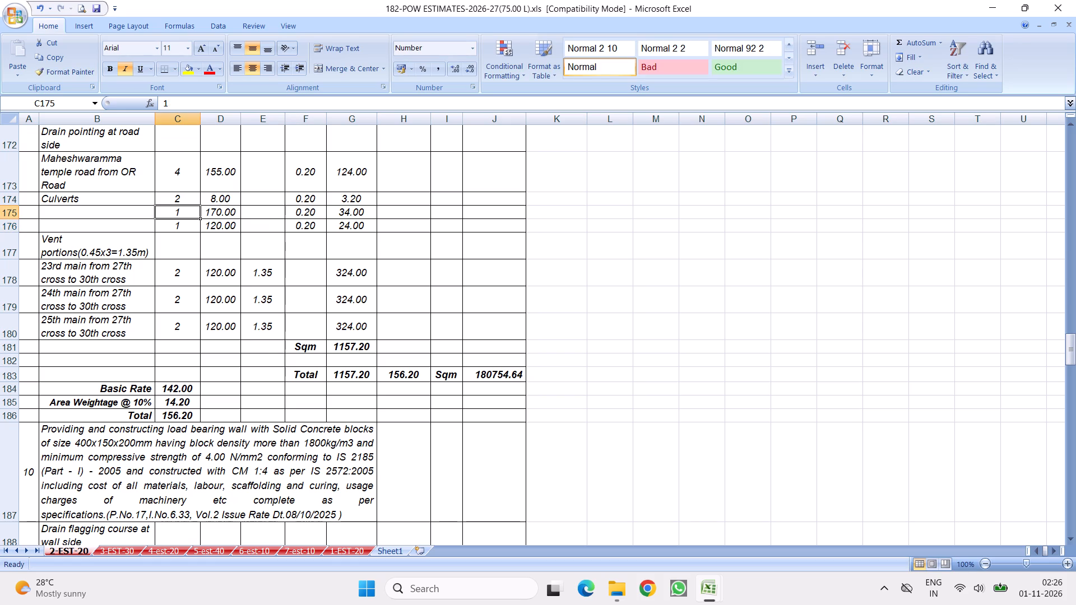
key(2)
click(178, 226)
key(2)
click(361, 238)
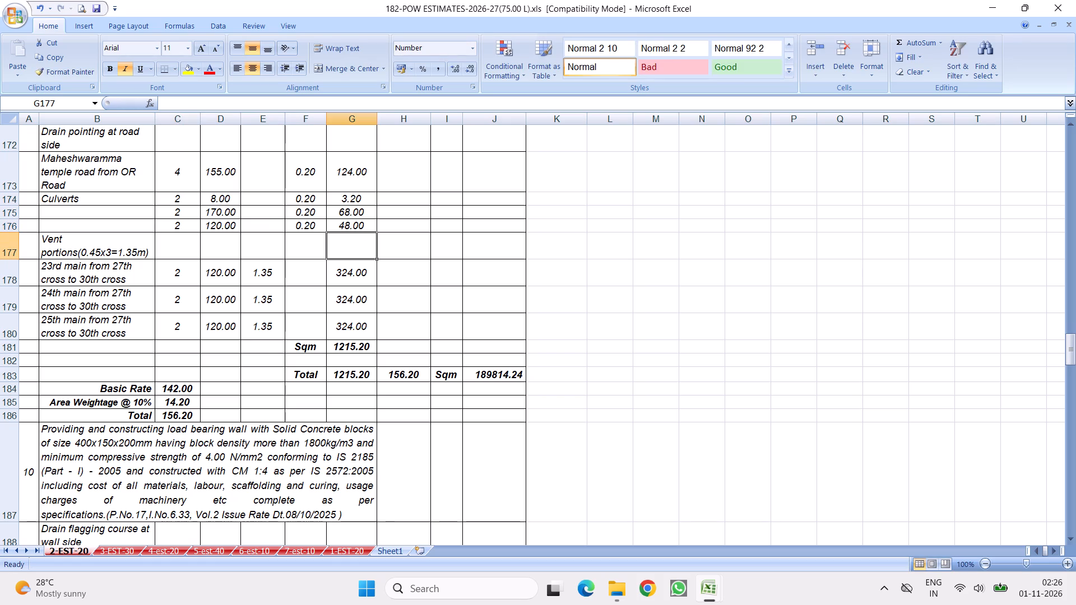
Set the pointing depth to 1.20 for the Maheshwaramma temple road in F173 and 0.90 for the first culvert entry in F174.
click(300, 176)
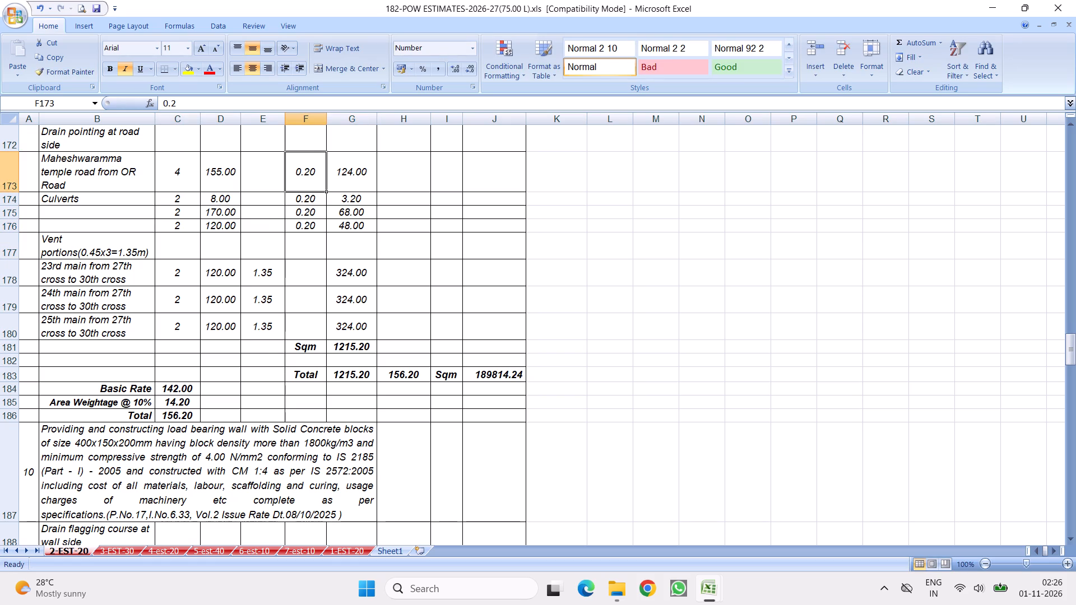
key(1)
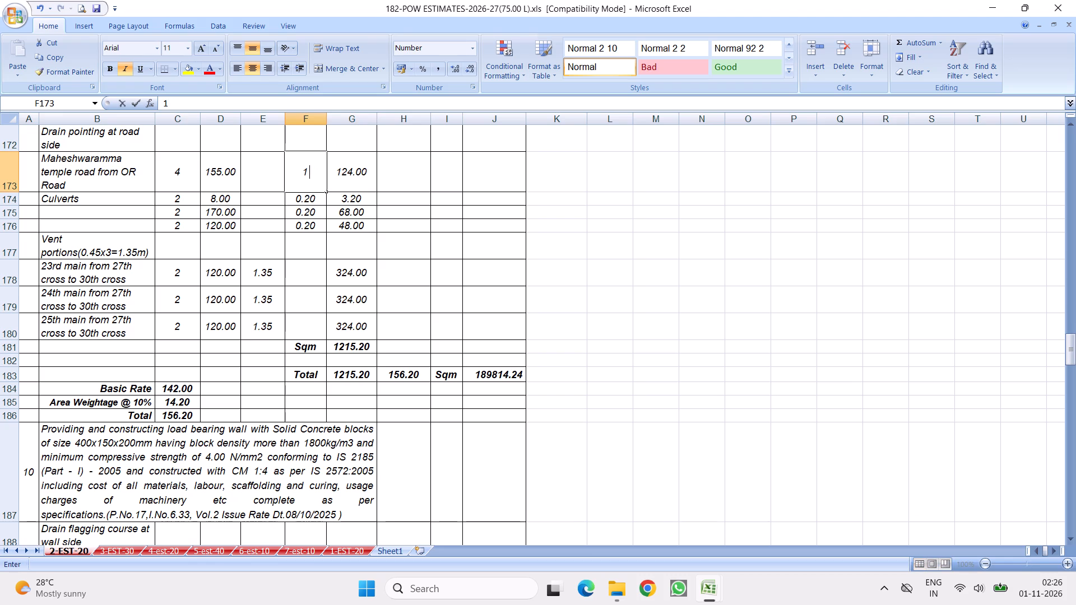
key(period)
key(2)
click(435, 193)
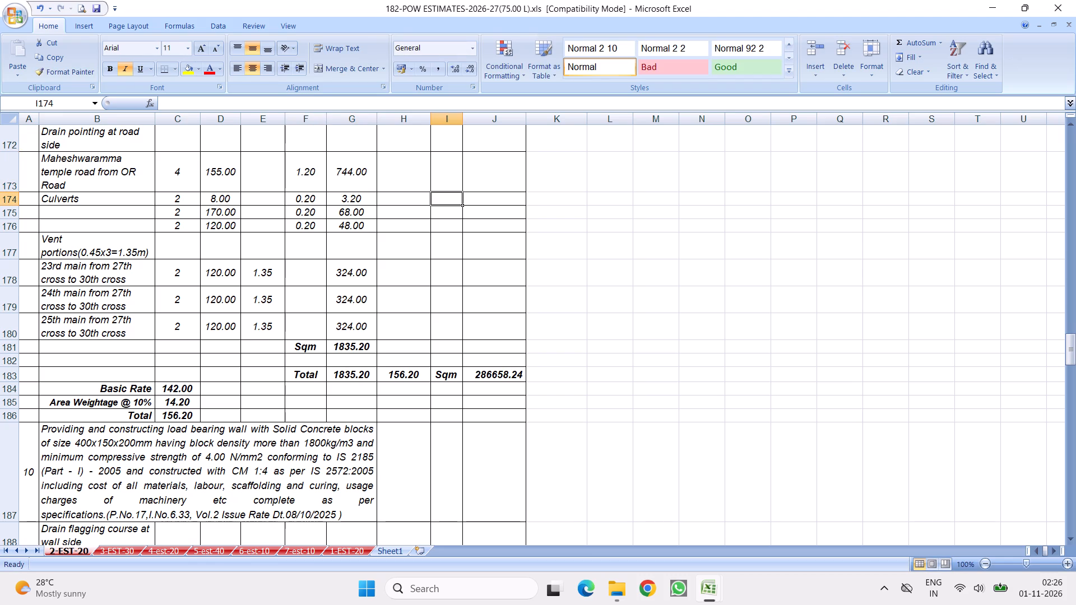
click(300, 197)
key(period)
key(9)
click(431, 254)
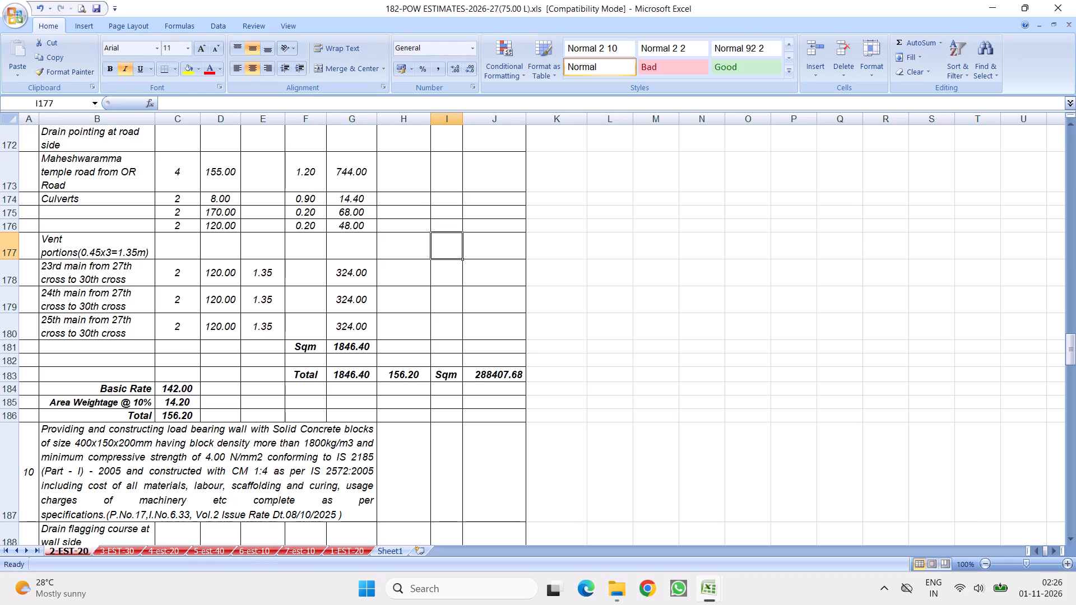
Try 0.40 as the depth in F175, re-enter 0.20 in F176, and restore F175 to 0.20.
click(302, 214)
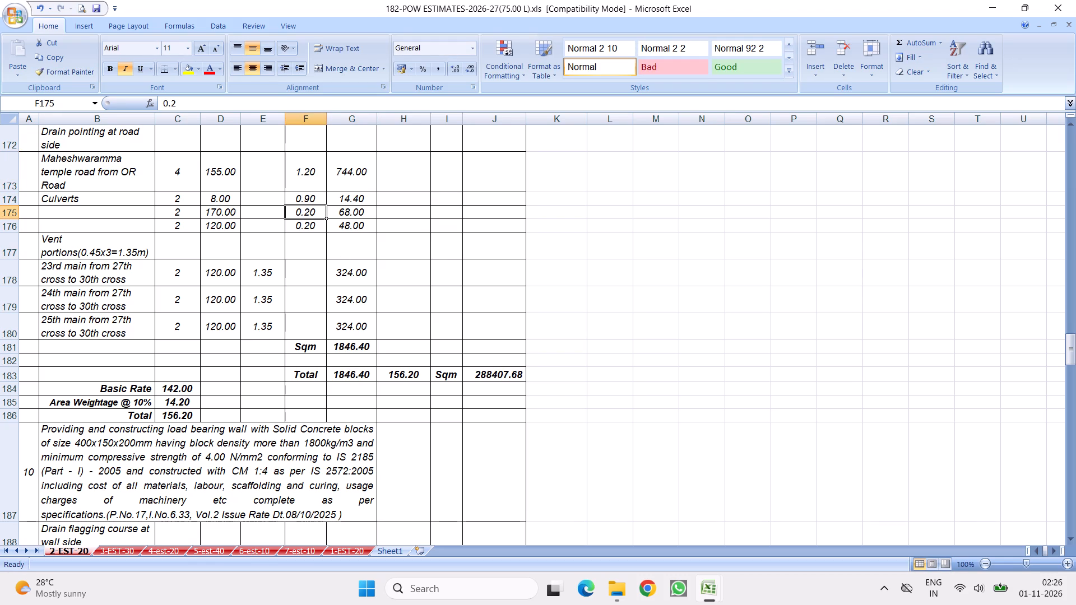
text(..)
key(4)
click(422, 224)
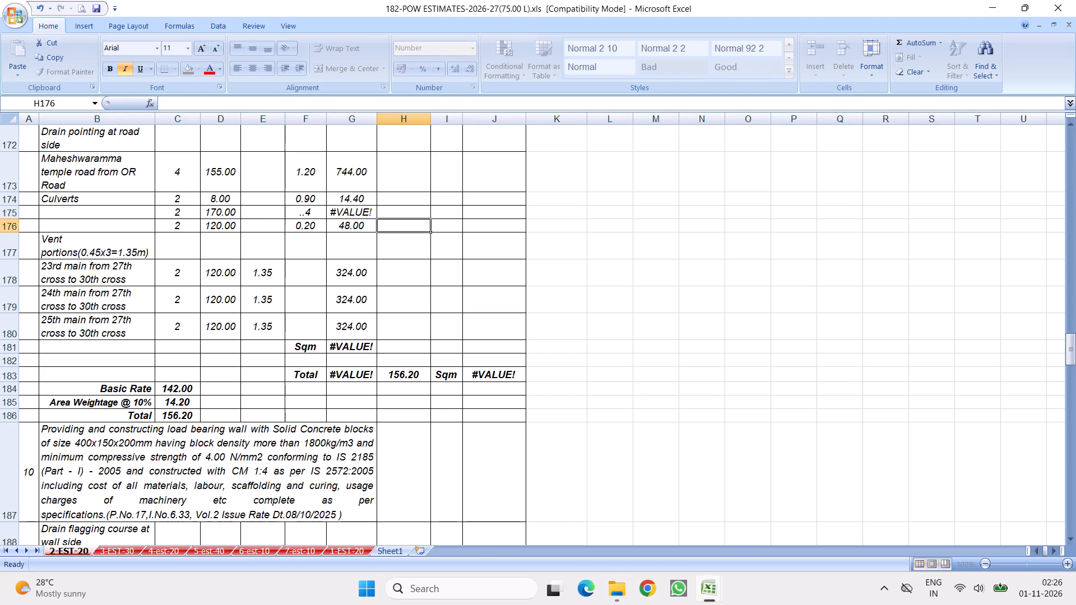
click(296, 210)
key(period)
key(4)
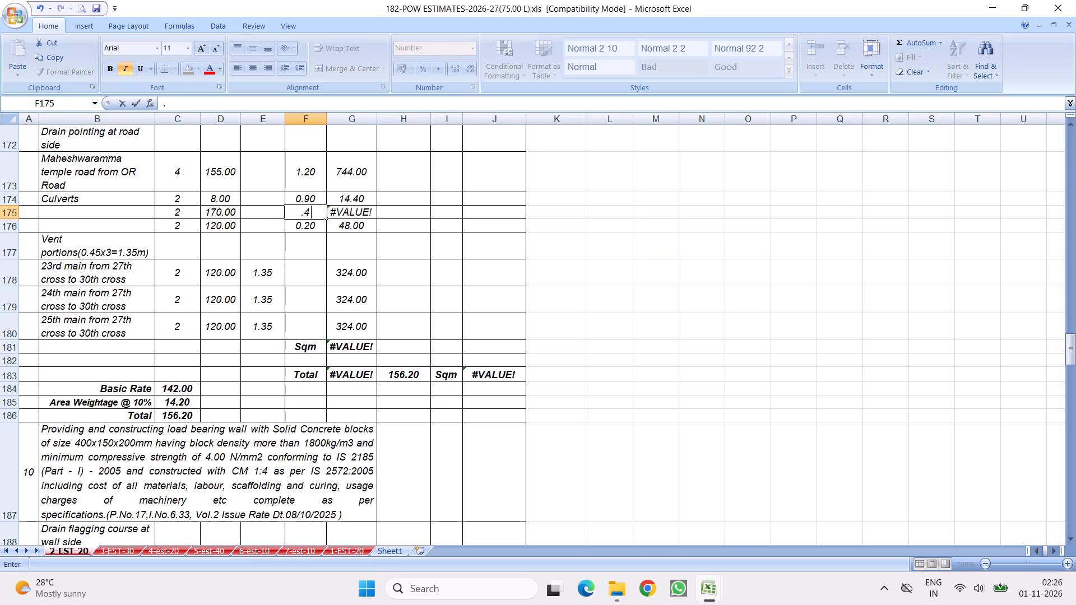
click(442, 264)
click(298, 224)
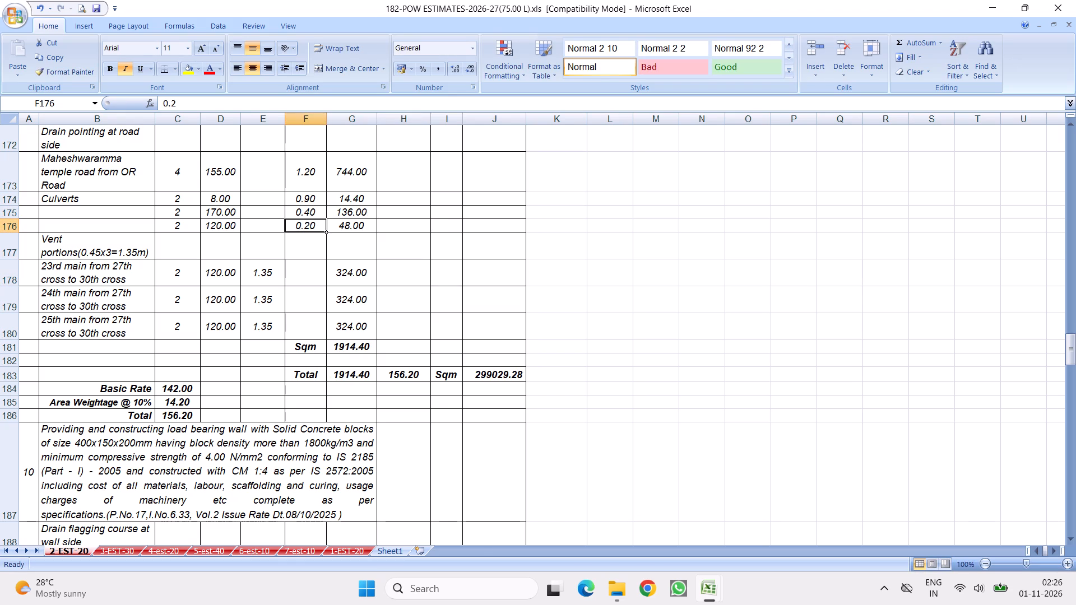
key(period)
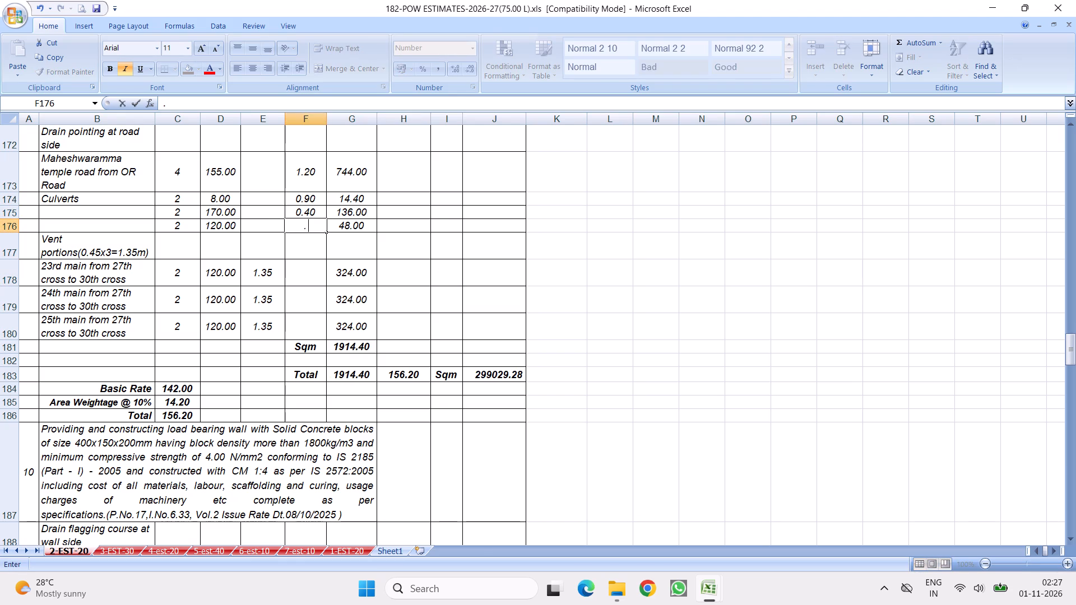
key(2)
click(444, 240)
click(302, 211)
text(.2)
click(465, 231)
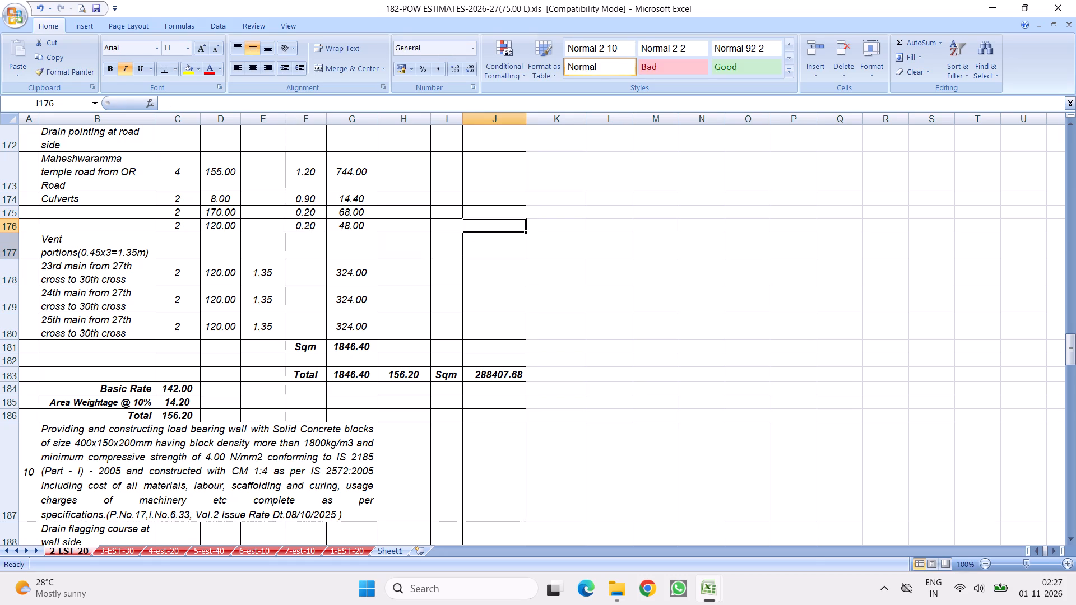
Delete rows 177 to 180, holding the vent portions heading and its 23rd to 25th main entries.
drag(12, 247, 7, 339)
right_click(99, 301)
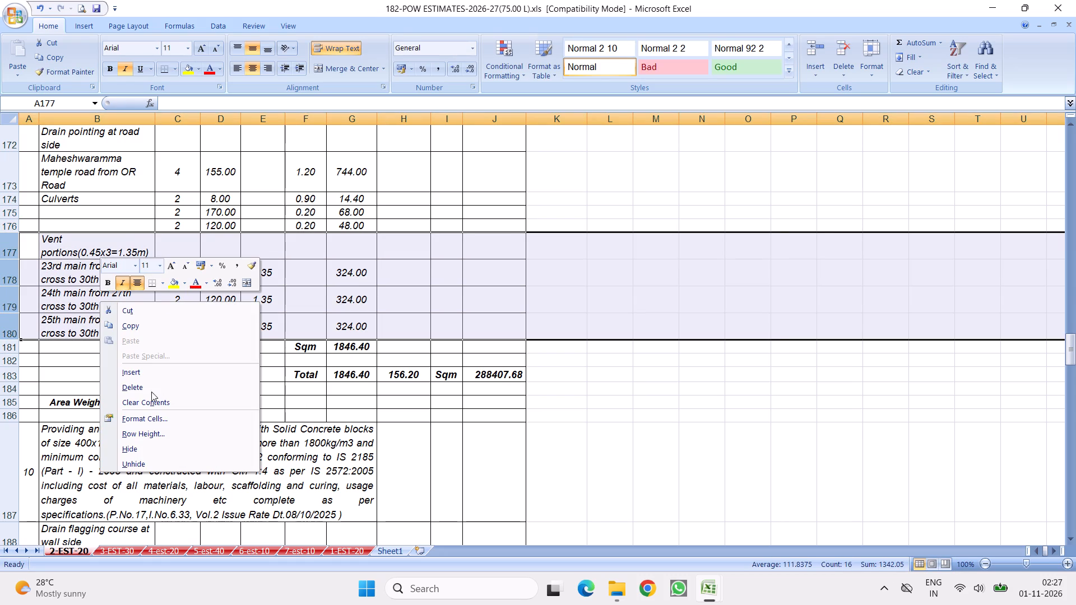
click(134, 389)
Shorten the heading in B172 to "Drain pointing" by removing "at road side".
scroll(476, 206, up, 2)
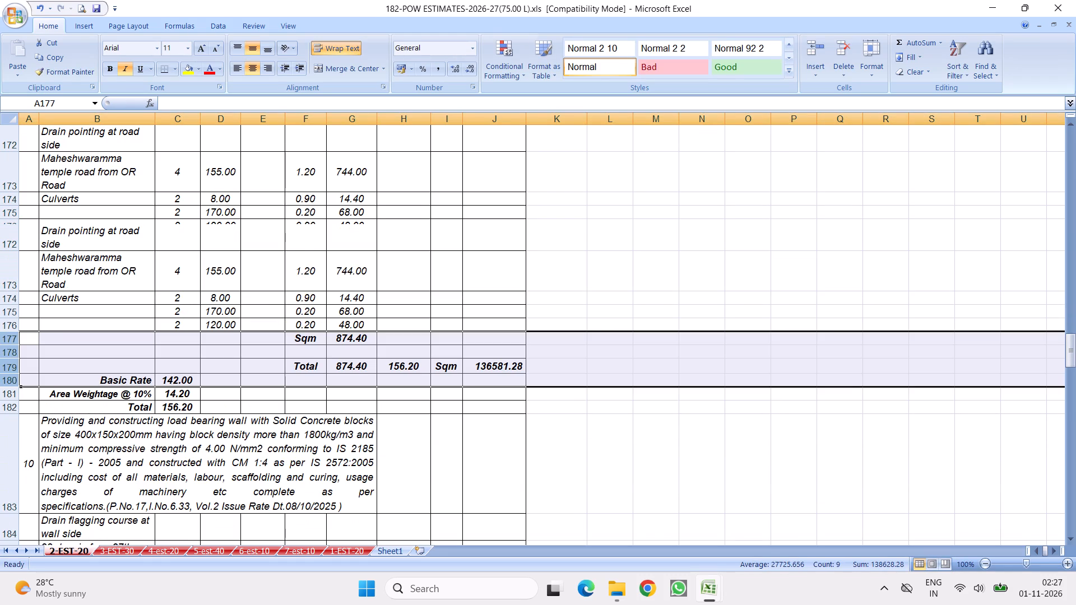
click(101, 303)
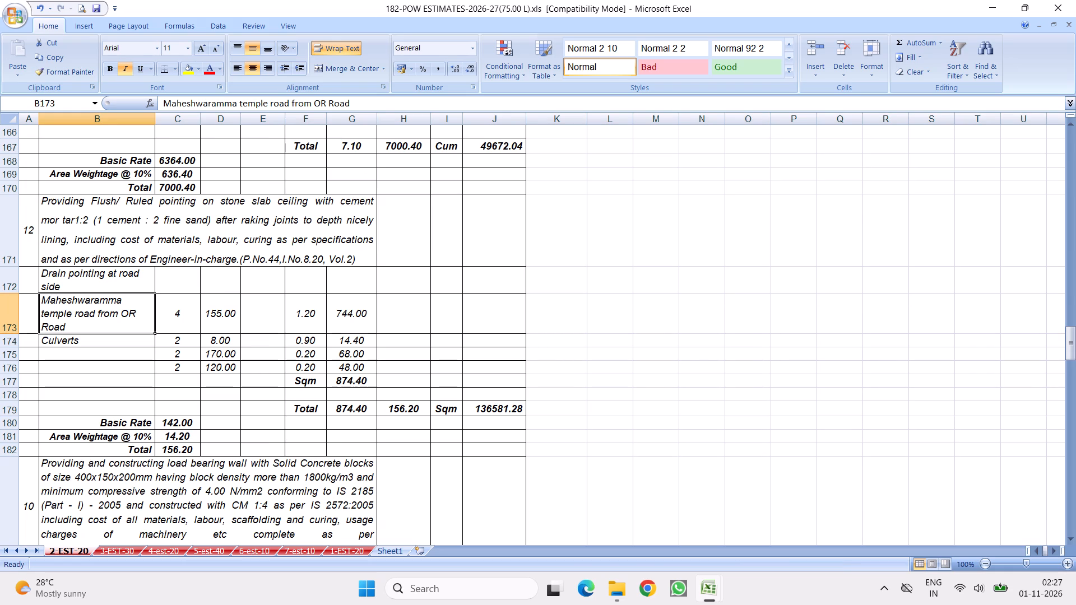
click(81, 280)
click(81, 280)
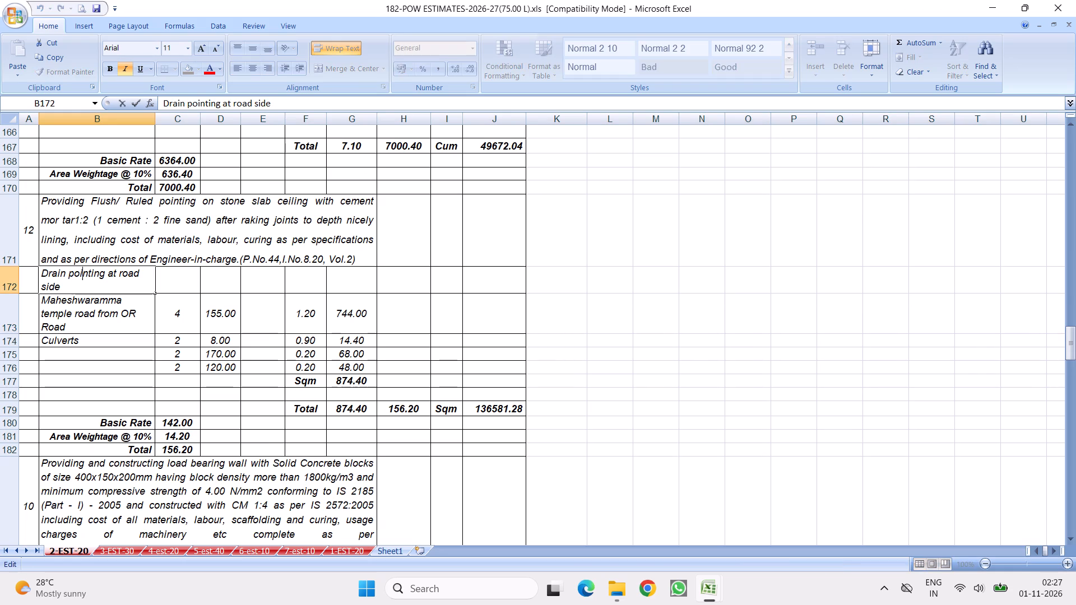
drag(103, 276, 117, 314)
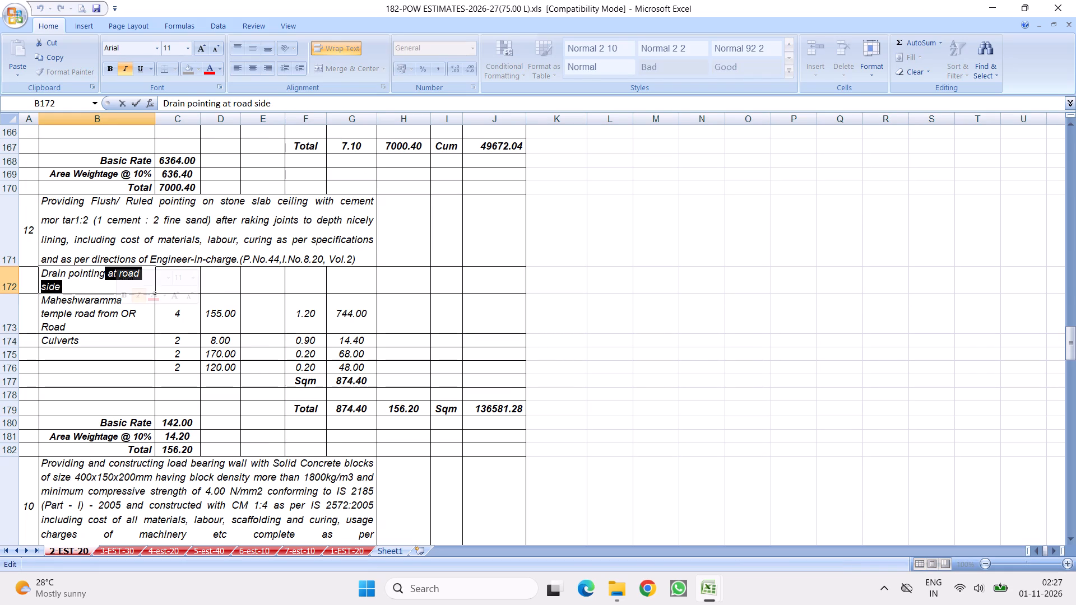
key(Delete)
click(474, 315)
AutoSum the drain pointing quantities G173:G176 into the Sqm row at G177.
drag(352, 299, 349, 351)
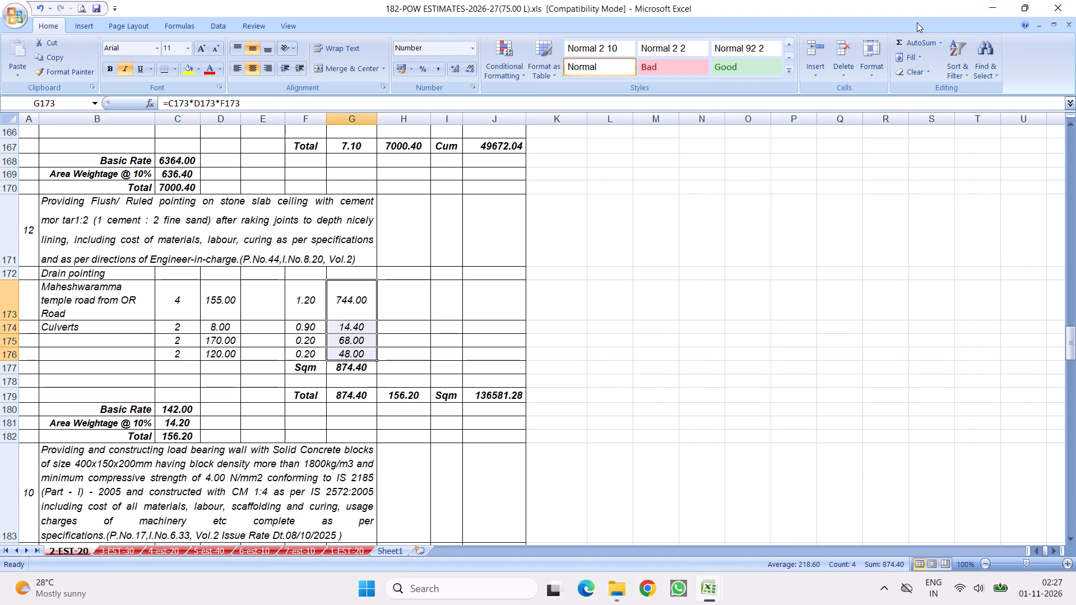
click(899, 43)
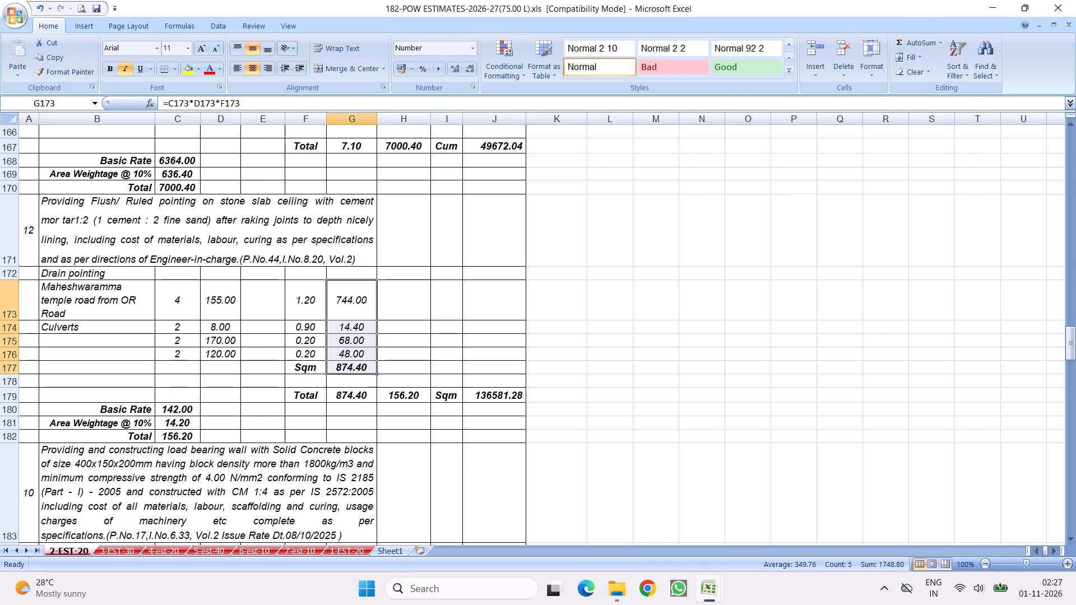
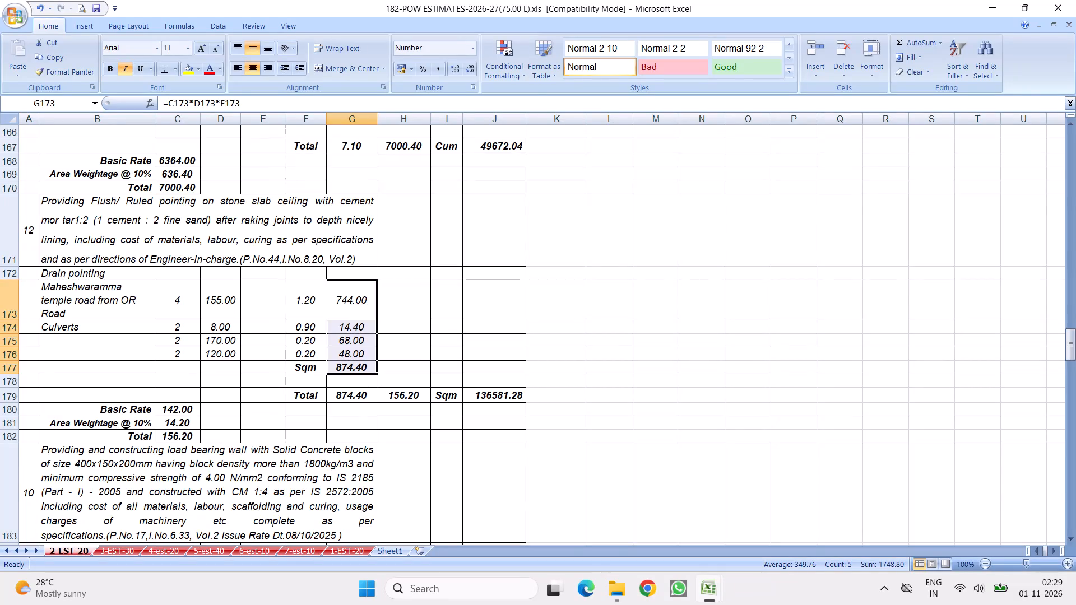
Copy the Maheshwaramma temple road from OR Road label in B107 over the 23rd main label in B185 of the block wall item.
scroll(249, 340, down, 4)
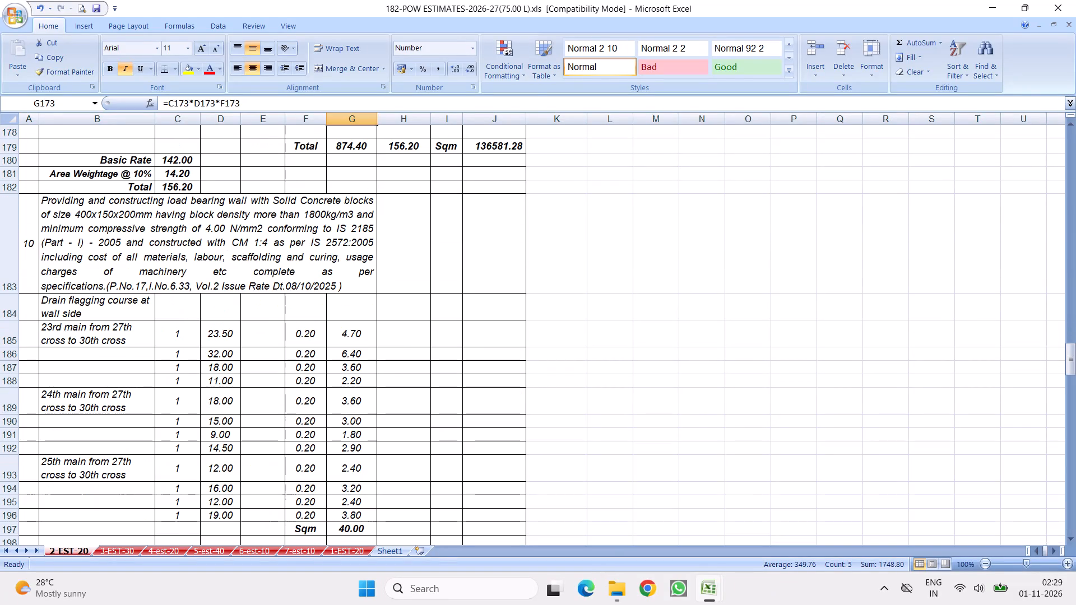
click(221, 268)
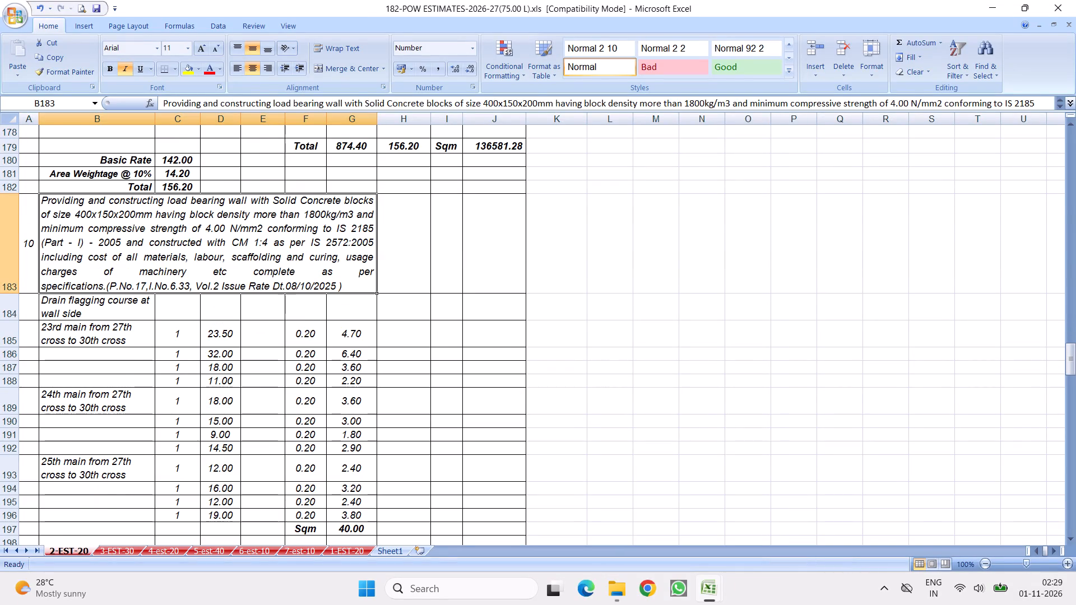
scroll(220, 242, up, 3)
scroll(181, 268, up, 12)
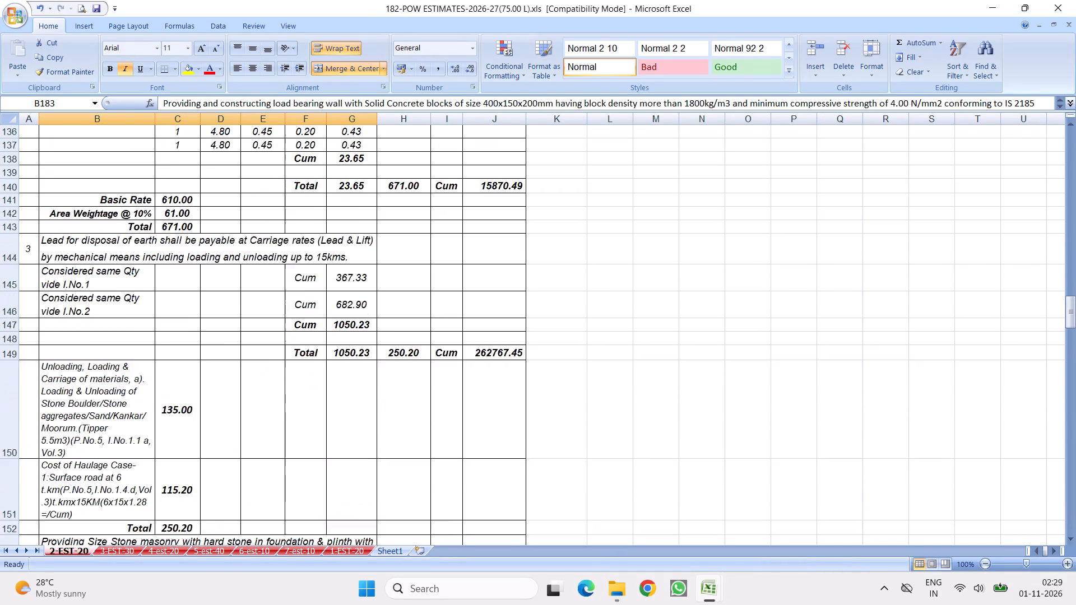
scroll(184, 263, up, 10)
right_click(86, 288)
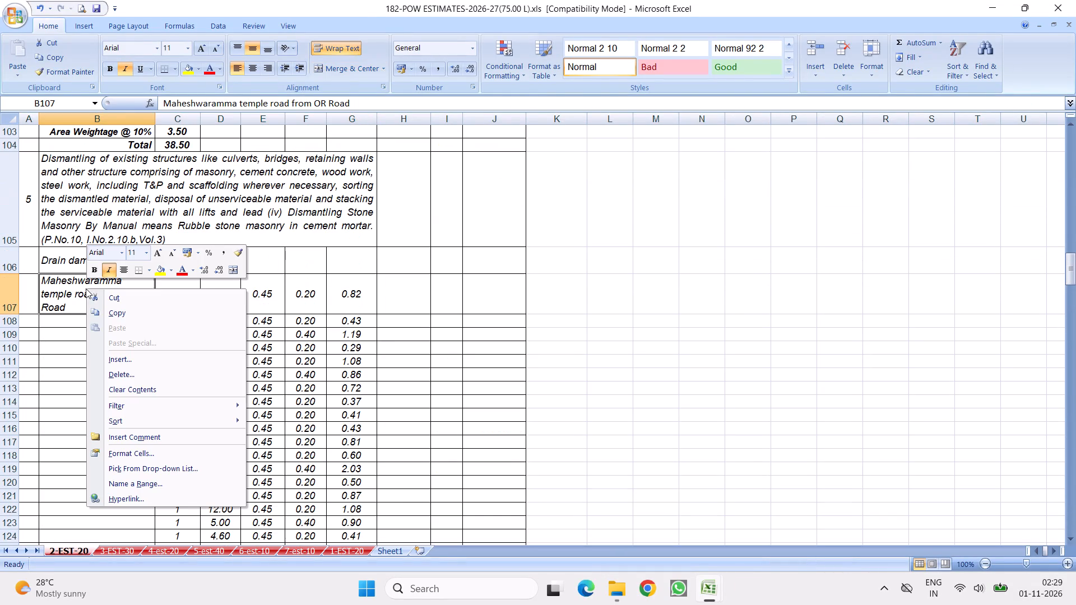
click(118, 311)
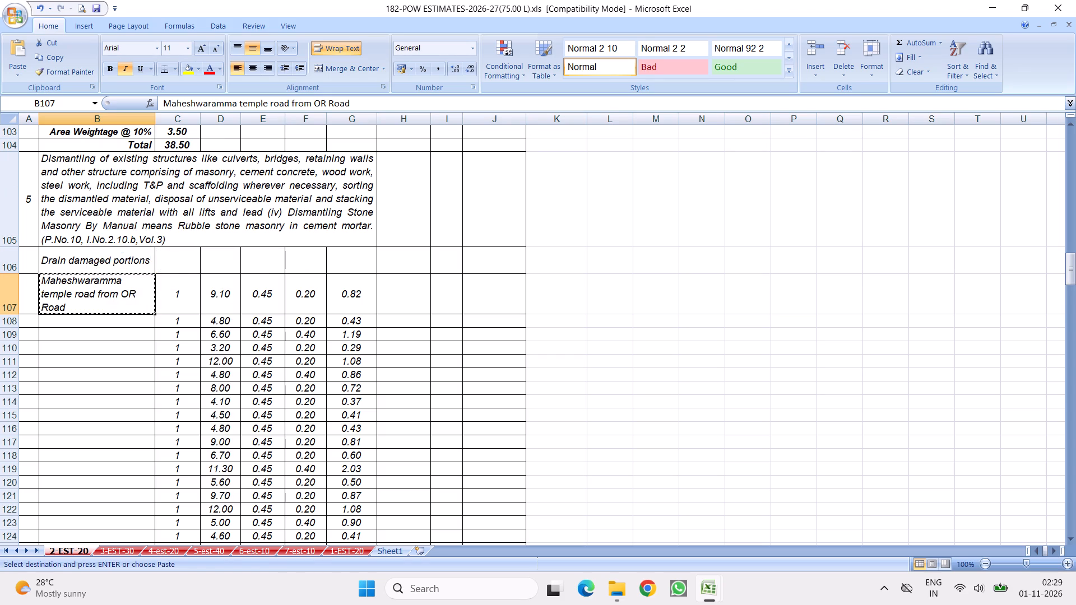
scroll(199, 334, down, 12)
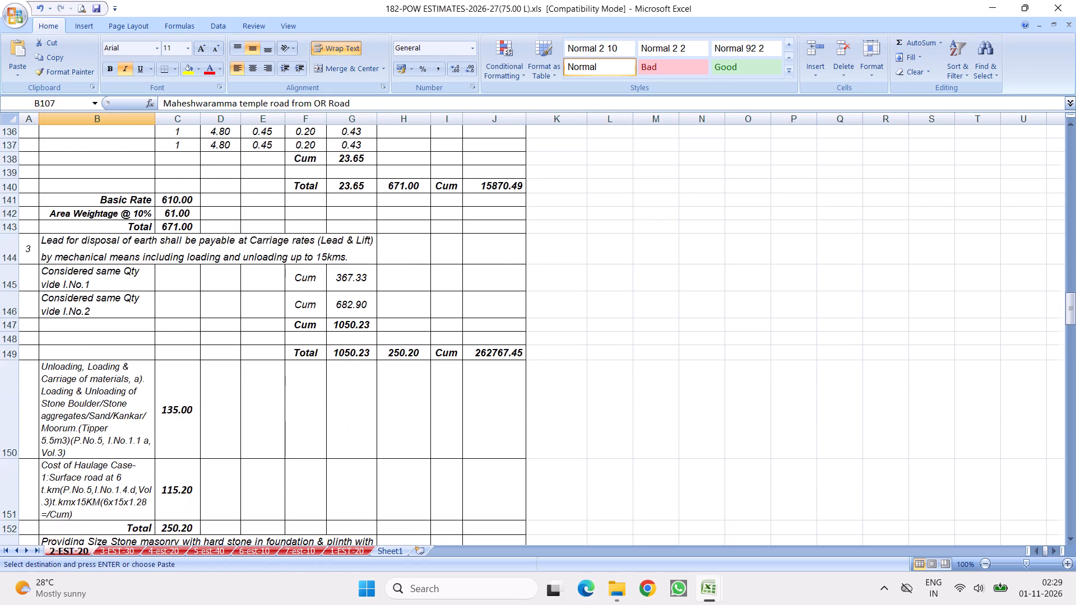
scroll(120, 364, down, 10)
scroll(170, 321, down, 7)
scroll(220, 314, down, 4)
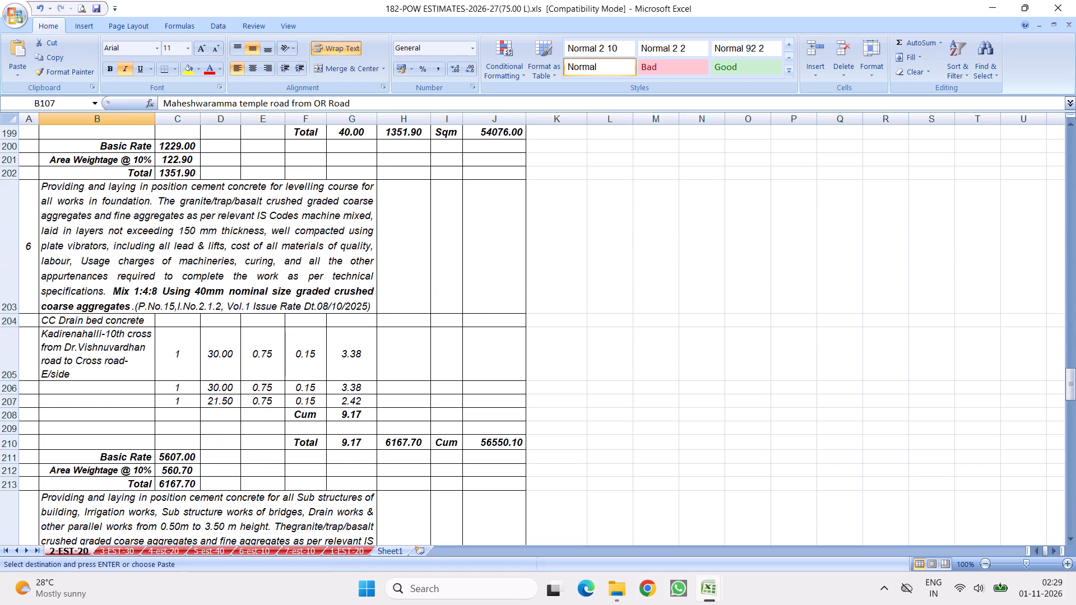
scroll(218, 268, up, 6)
right_click(77, 293)
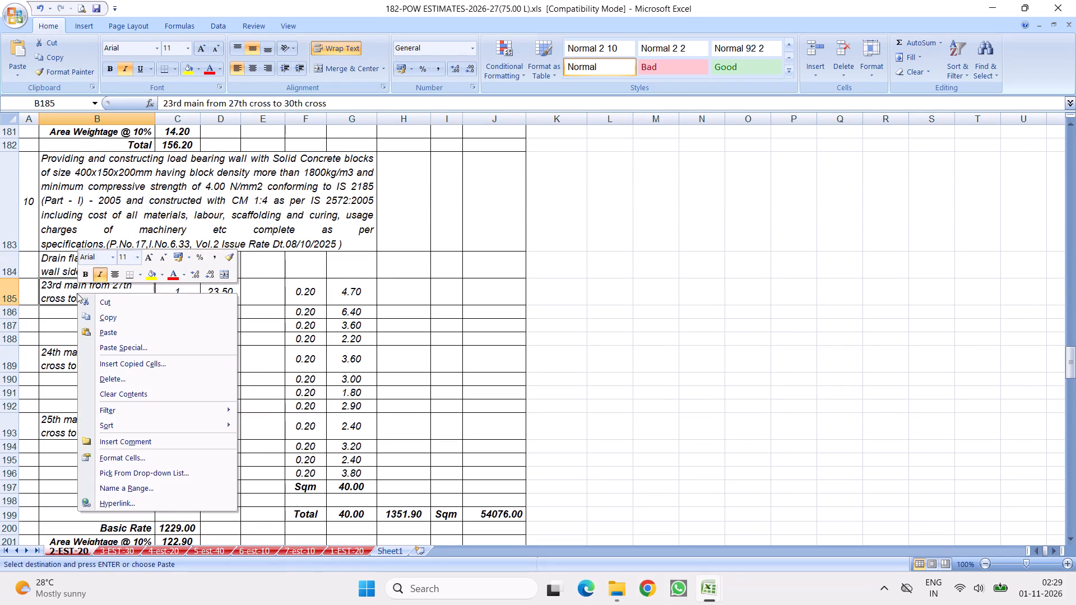
click(108, 332)
Clear B187:B195, removing the 24th main and 25th main labels from the drain flagging course entries.
drag(89, 342, 78, 466)
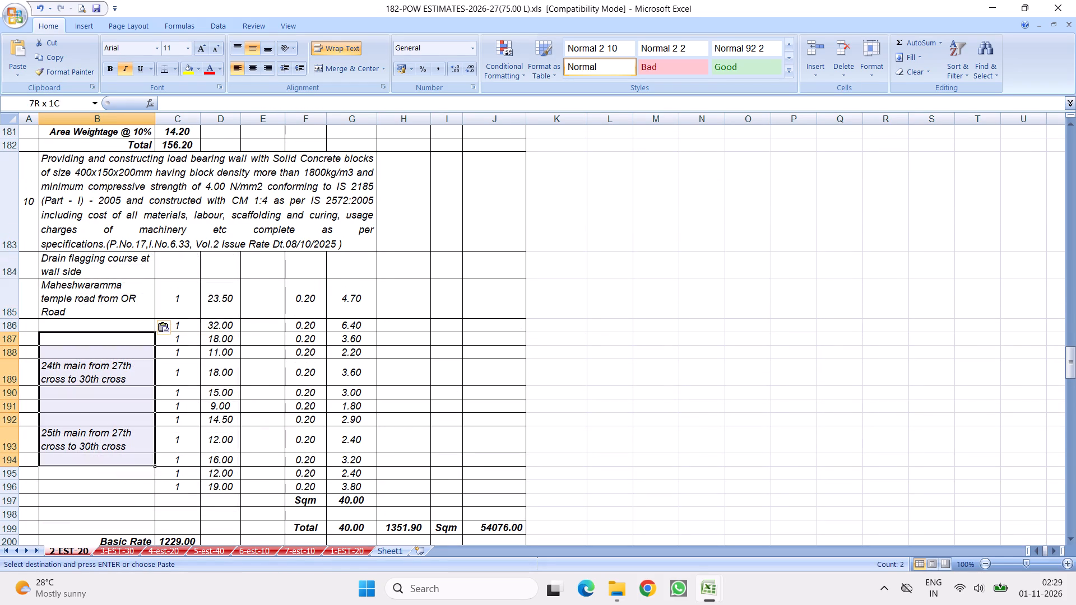
drag(78, 466, 78, 467)
key(Delete)
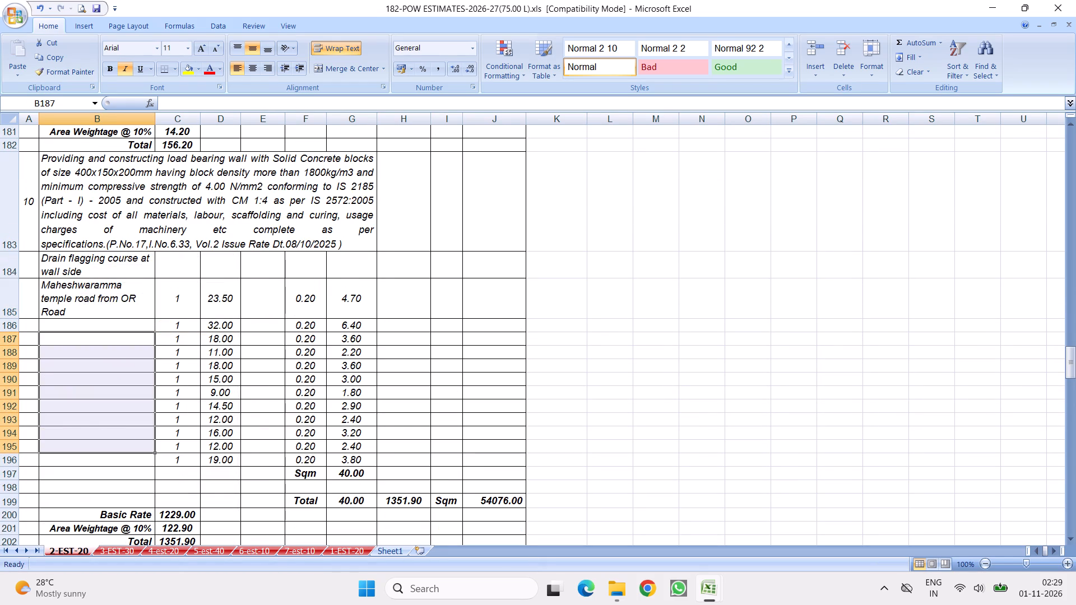
Set the drain flagging course lengths to 12 in D185, 13 in D186, and 9 in D187 and D189.
click(225, 286)
key(1)
key(2)
click(307, 339)
click(220, 325)
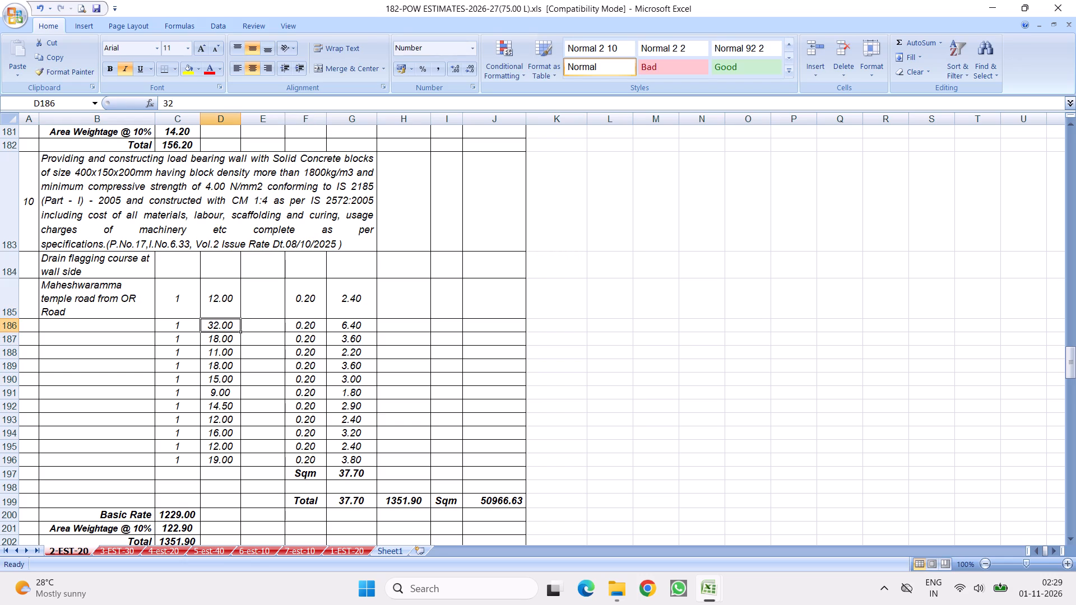
key(1)
key(3)
click(314, 347)
click(222, 335)
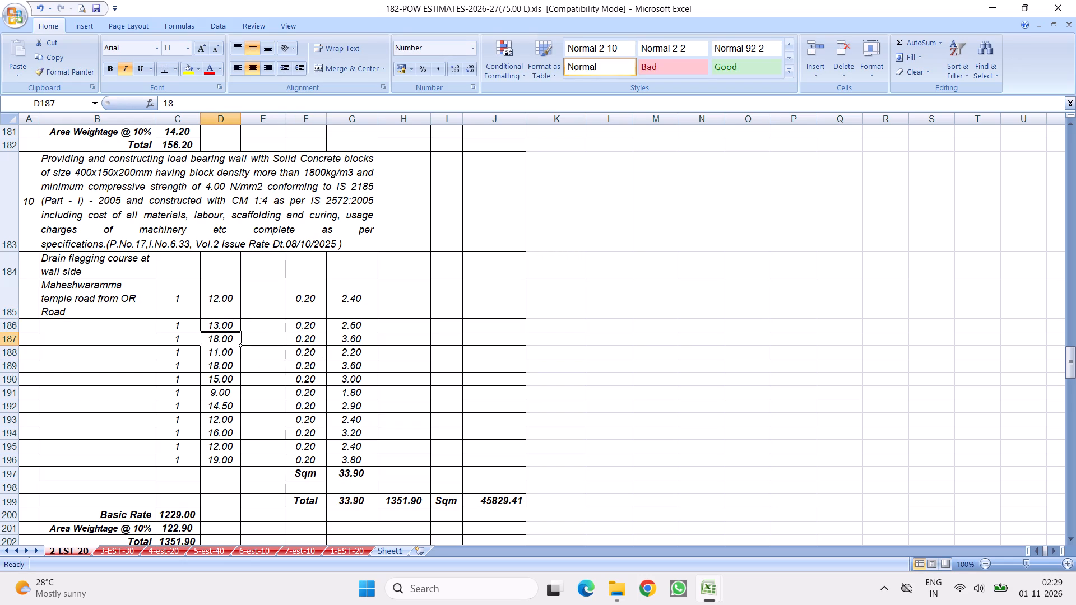
key(9)
drag(332, 343, 325, 345)
click(220, 355)
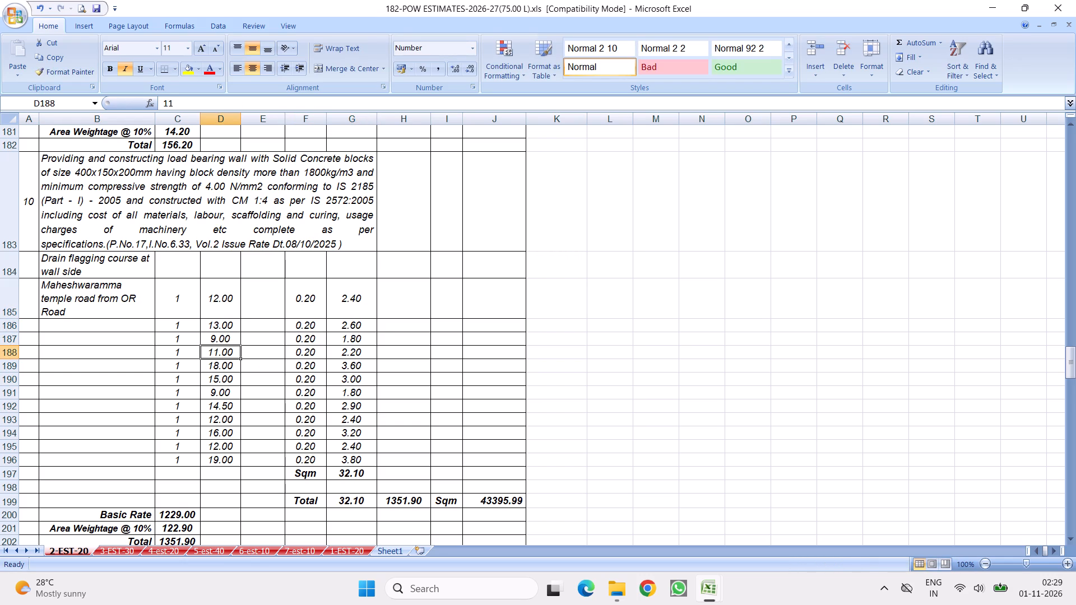
click(214, 366)
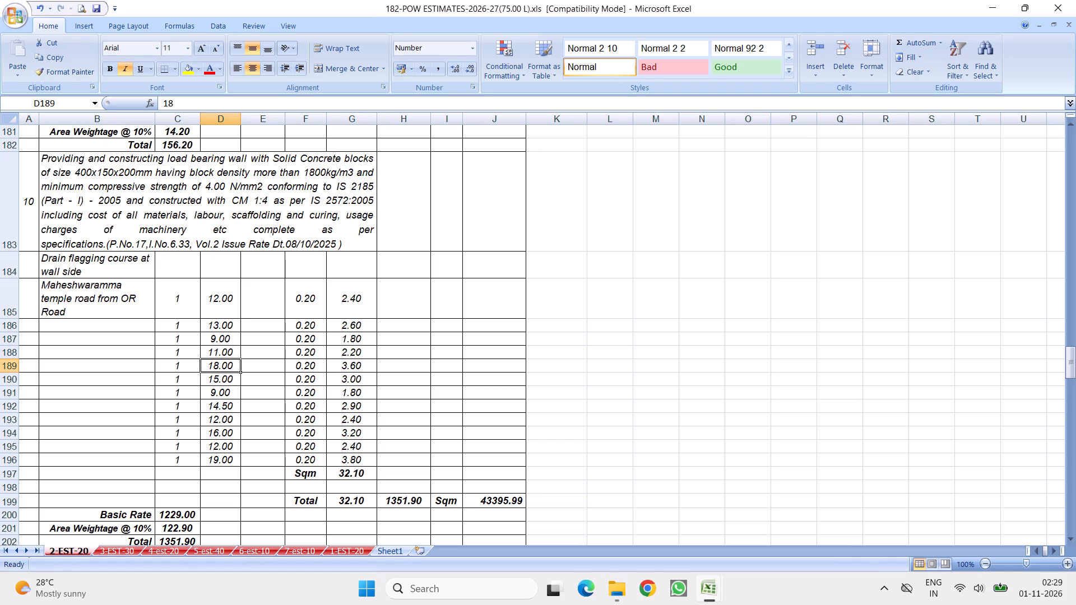
key(9)
click(330, 403)
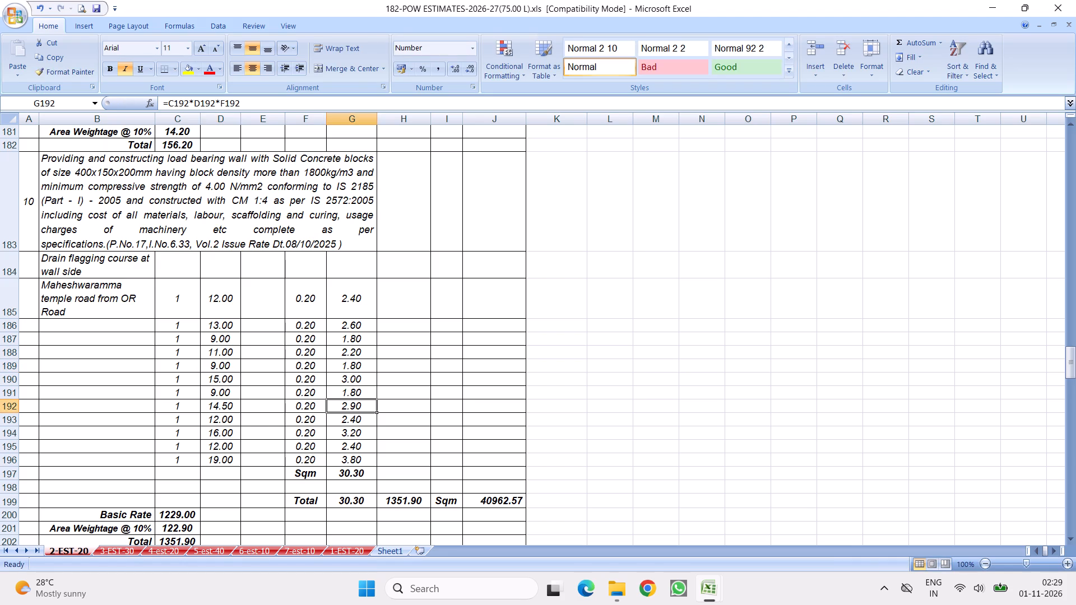
Set the flagging course lengths to 11.1 in D190, 8.8 in D192 and 7.8 in D193.
click(213, 378)
text(11.)
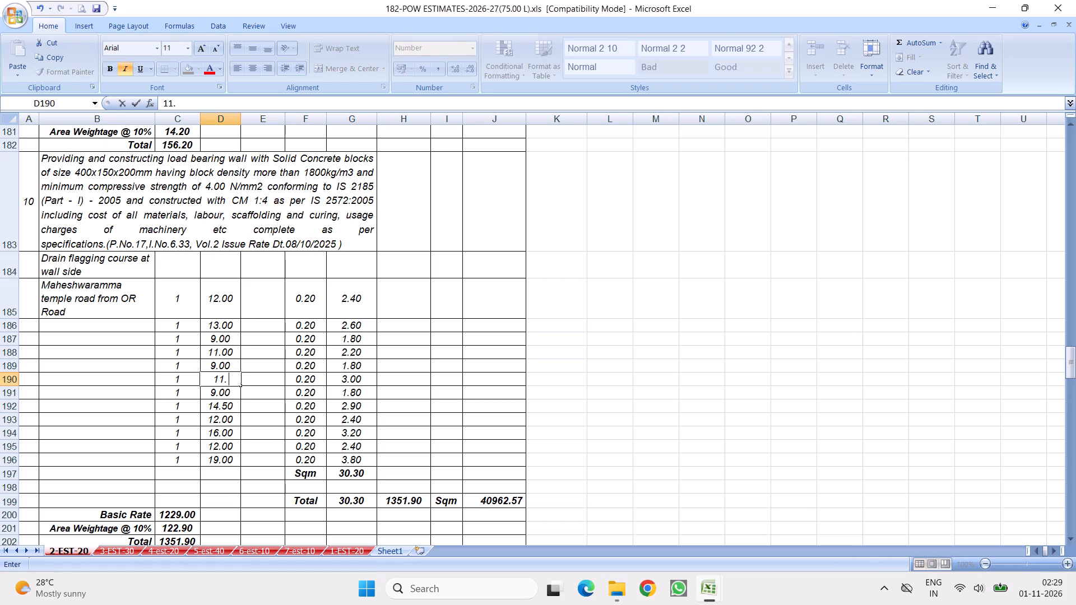
key(1)
click(319, 411)
click(215, 393)
click(214, 407)
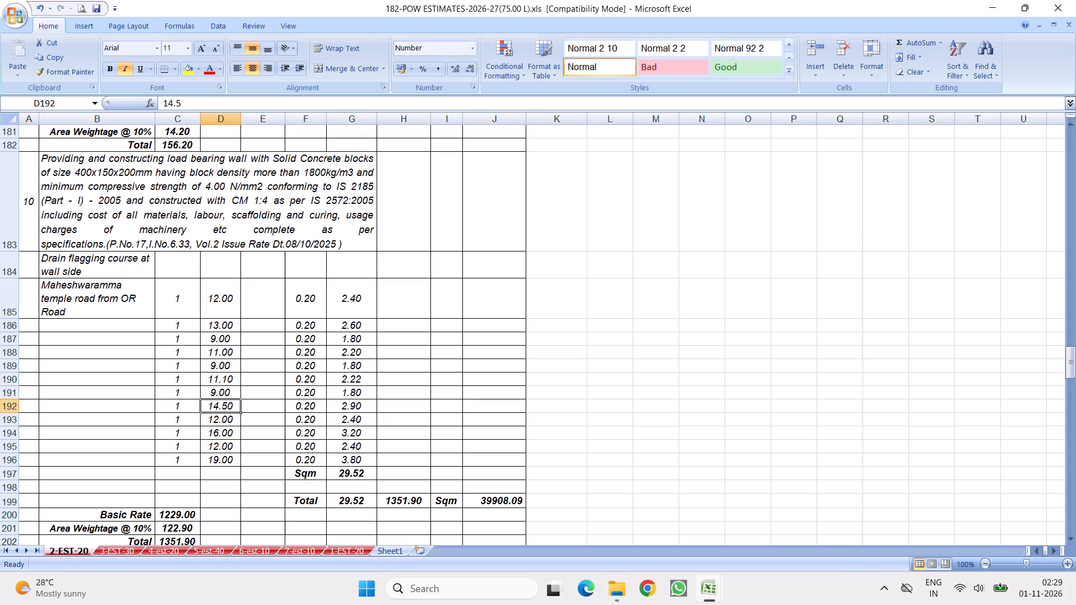
key(8)
text(.8)
click(341, 417)
click(212, 420)
text(7.)
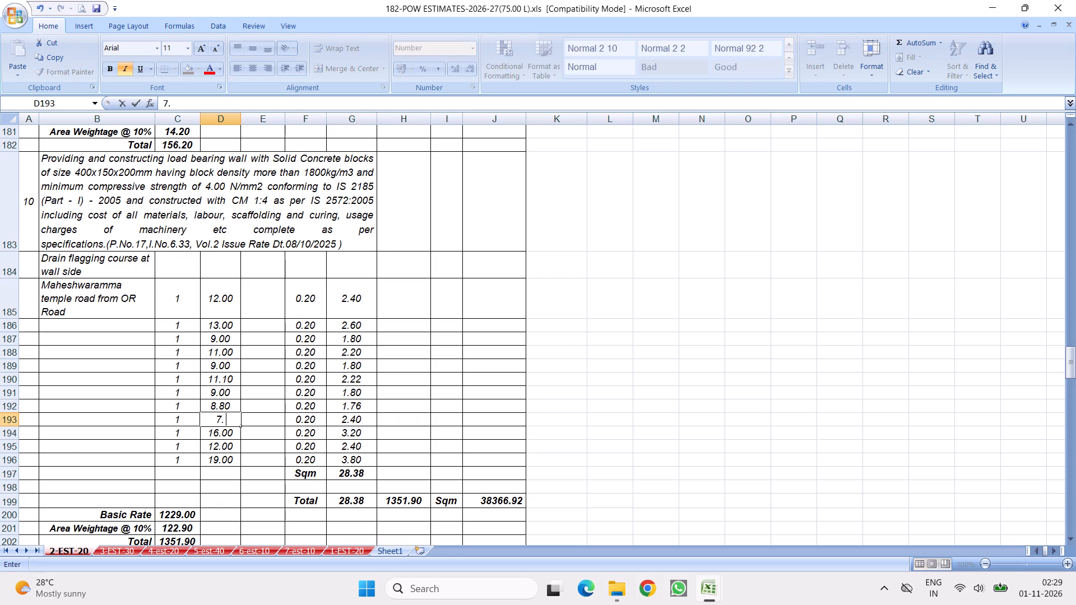
key(8)
click(301, 442)
Set the last three flagging course lengths to 6.4 in D194, 5.5 in D195 and 4.5 in D196.
click(226, 431)
text(6.)
key(4)
click(301, 454)
click(226, 445)
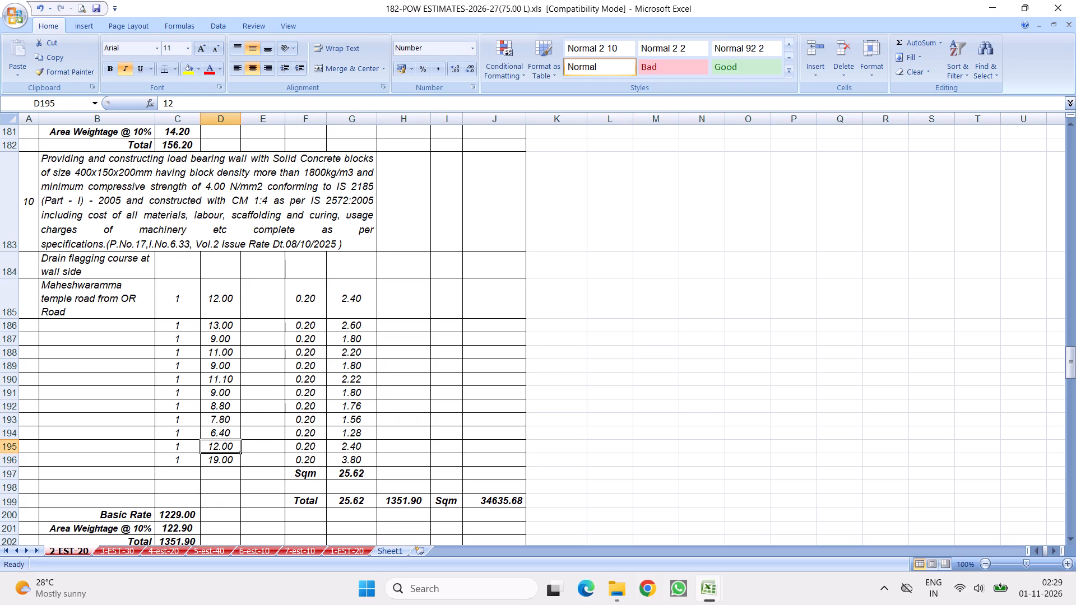
key(5)
text(.5)
click(281, 457)
click(225, 458)
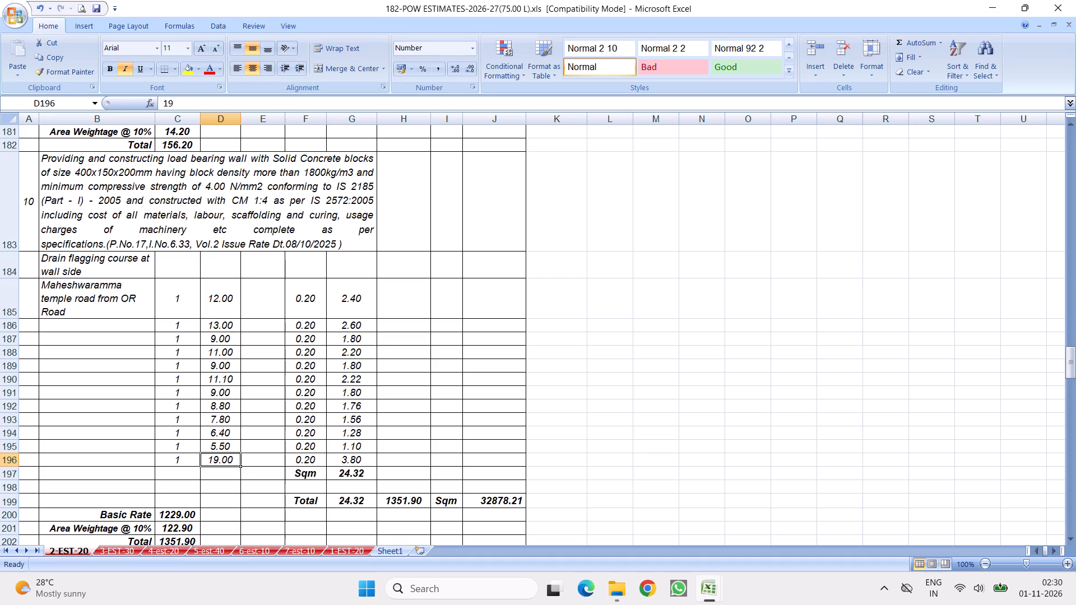
text(4.)
key(5)
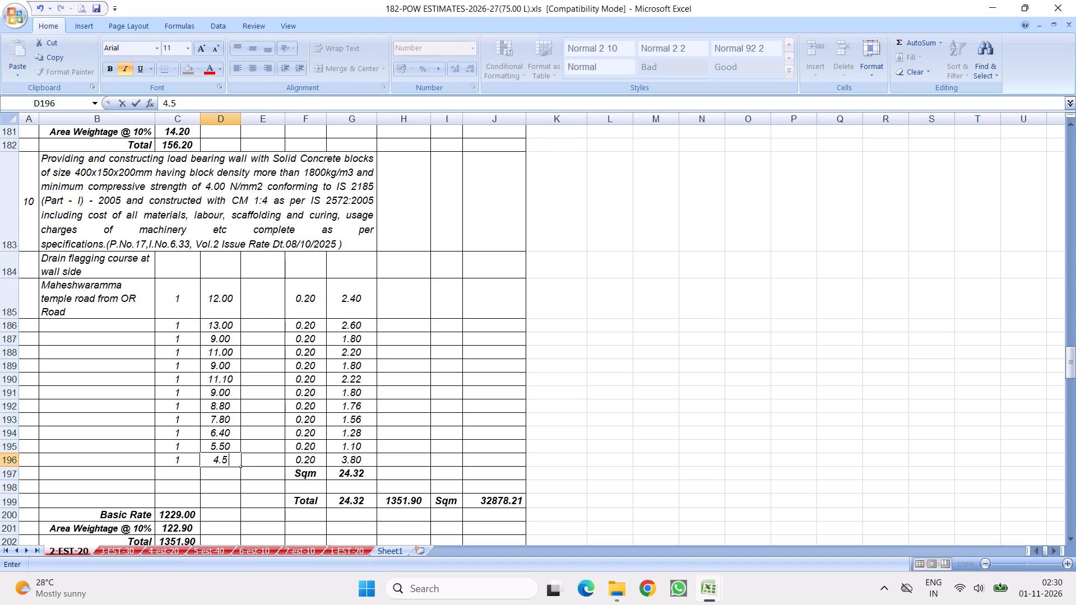
click(529, 461)
Review the revised flagging course quantities against the neighbouring concrete, pointing, stone masonry and earth disposal items.
scroll(180, 439, down, 5)
scroll(217, 390, down, 1)
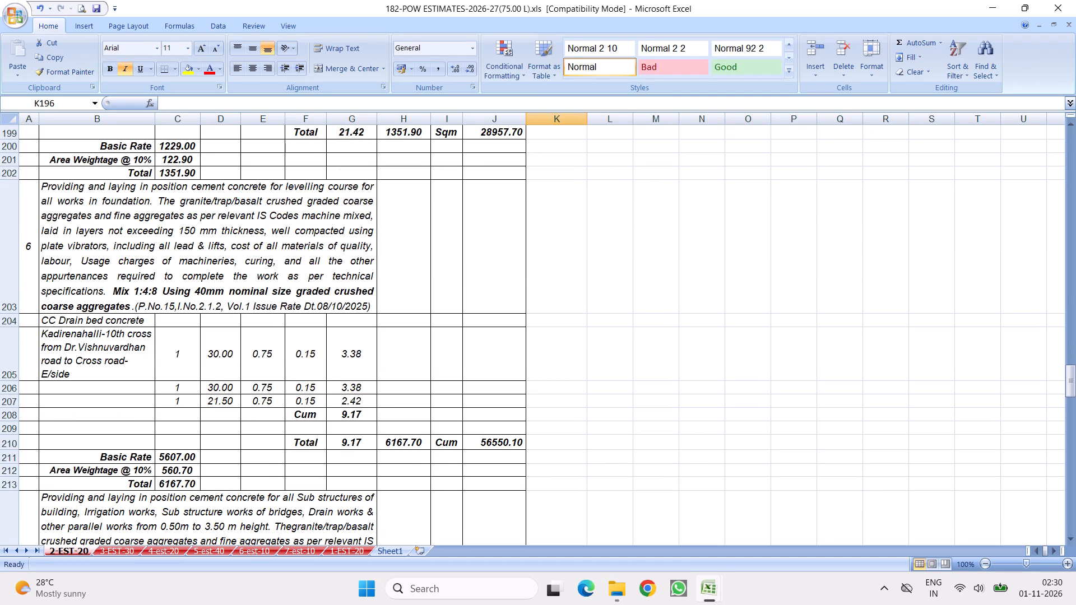
scroll(249, 256, up, 7)
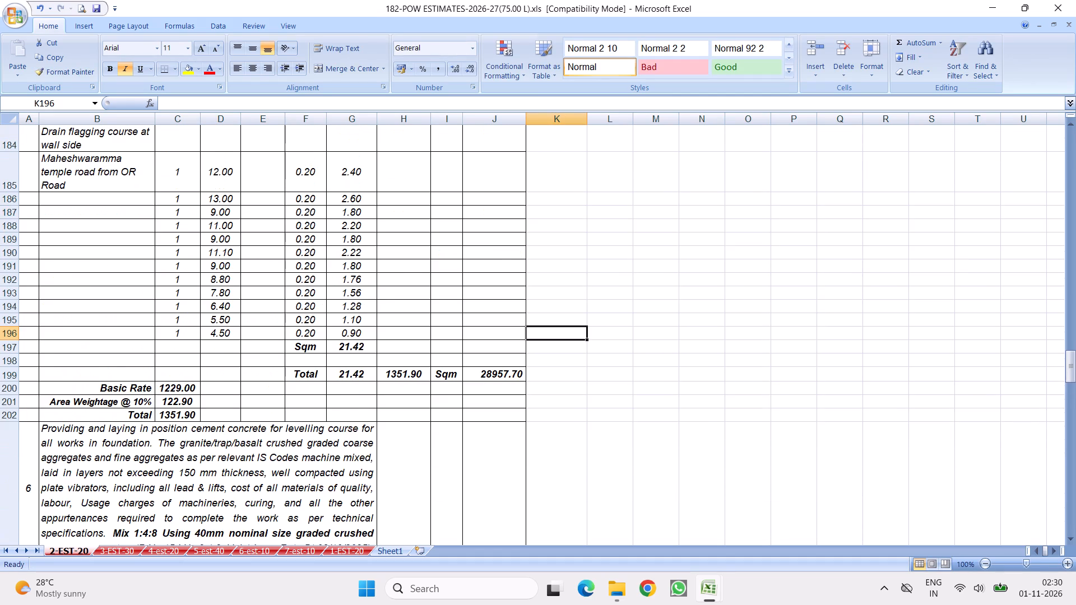
scroll(252, 280, down, 4)
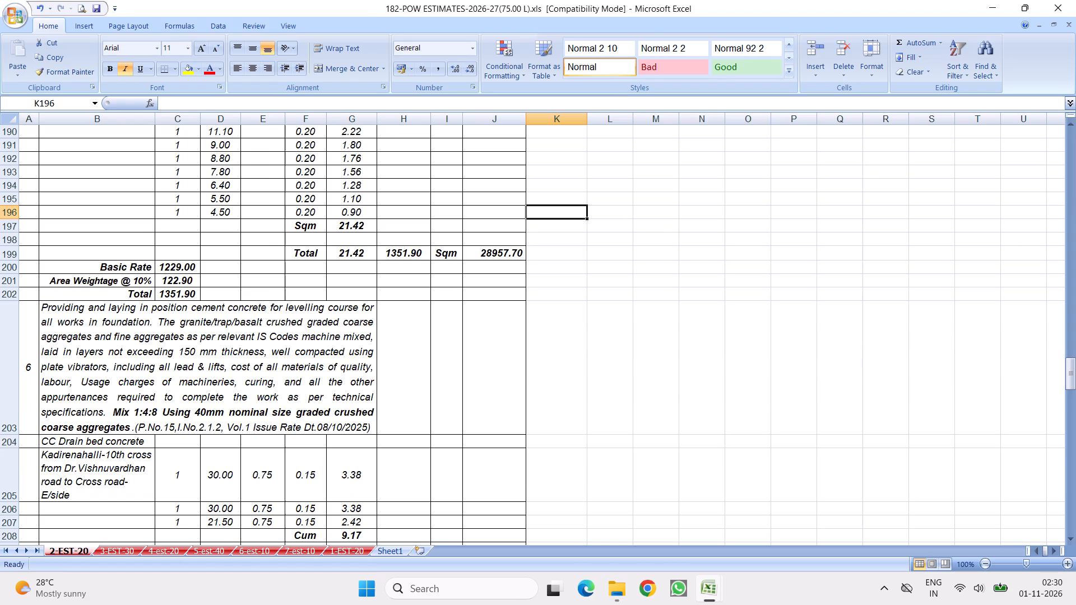
scroll(192, 277, up, 9)
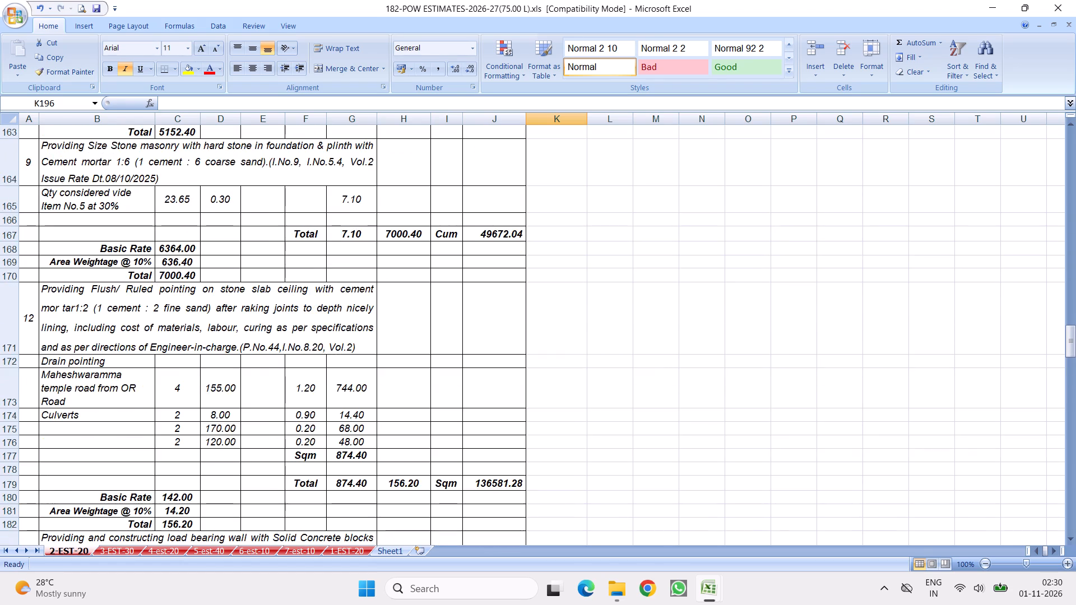
scroll(235, 281, up, 10)
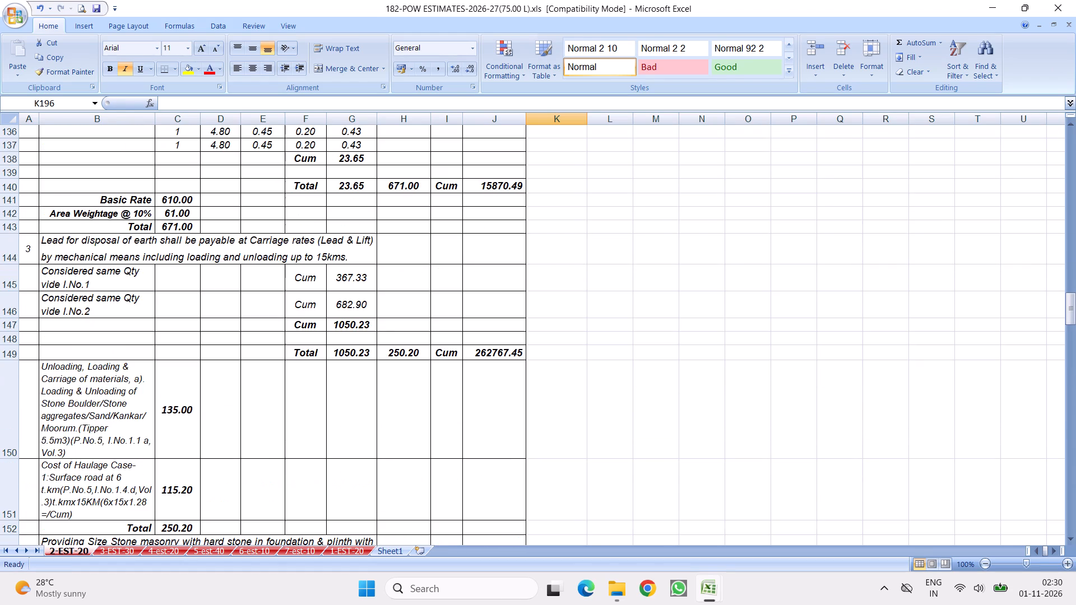
scroll(253, 292, down, 11)
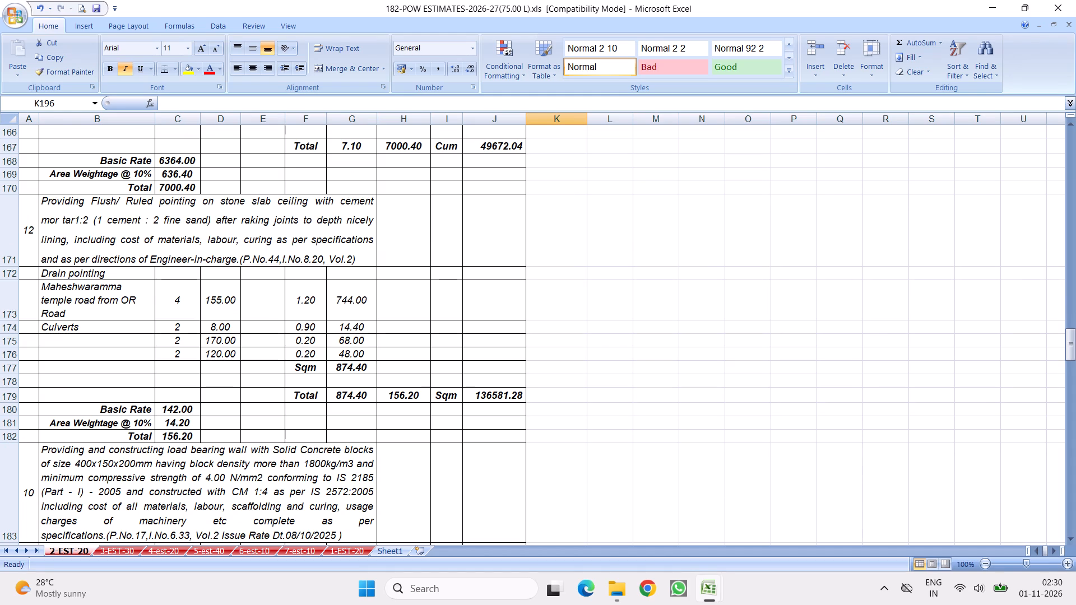
Copy the Drain pointing measurement rows 172 to 176 and insert them above the Drain side ramps heading in the Mix 1:2:4 concrete item.
drag(10, 273, 4, 359)
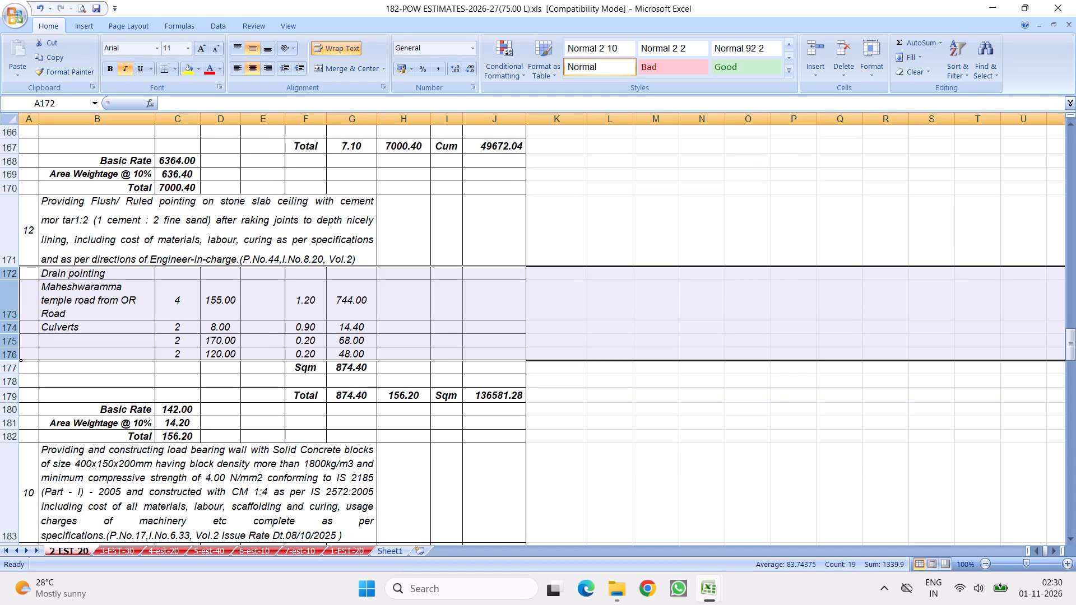
scroll(426, 350, down, 13)
scroll(389, 313, down, 6)
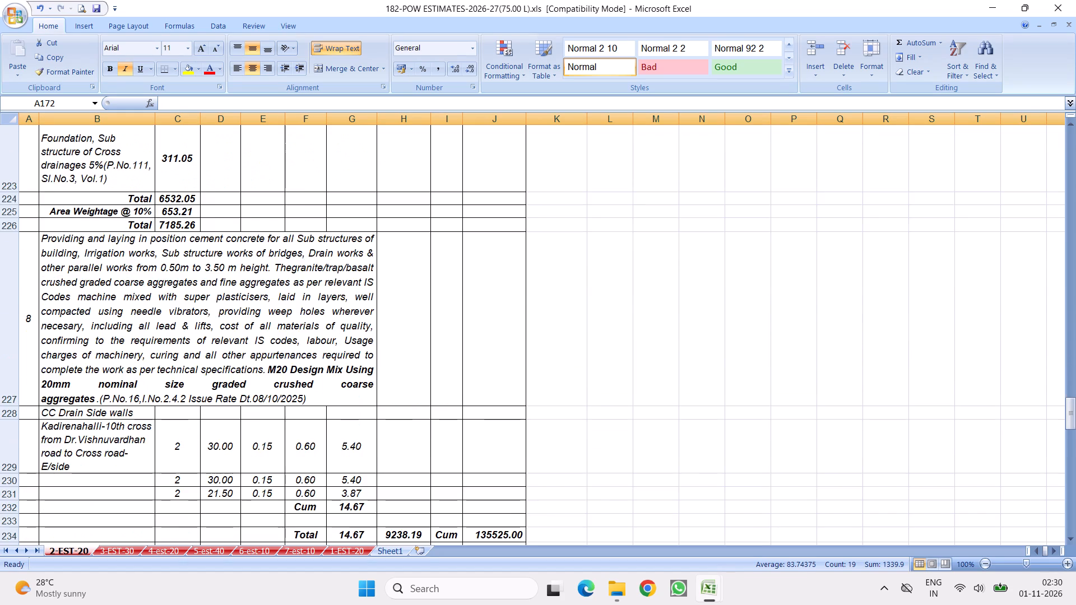
scroll(388, 319, down, 4)
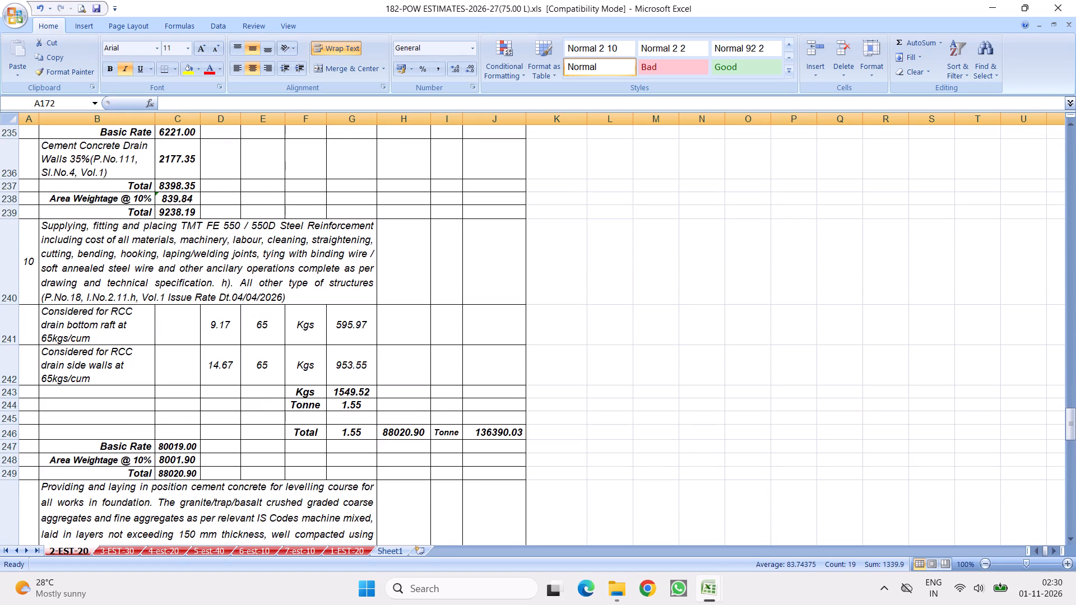
scroll(337, 292, down, 7)
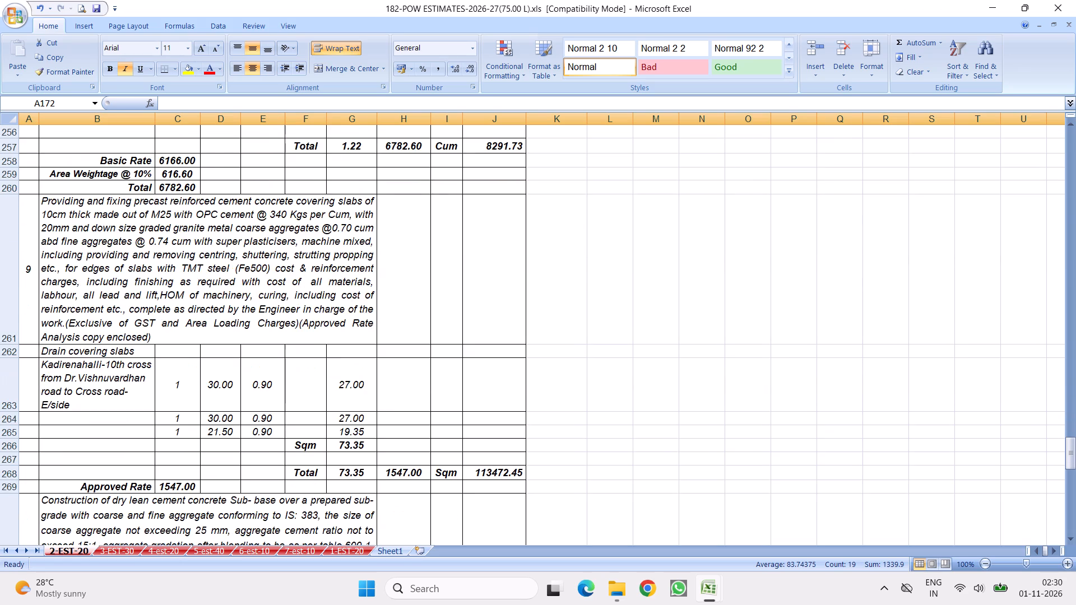
scroll(263, 268, up, 3)
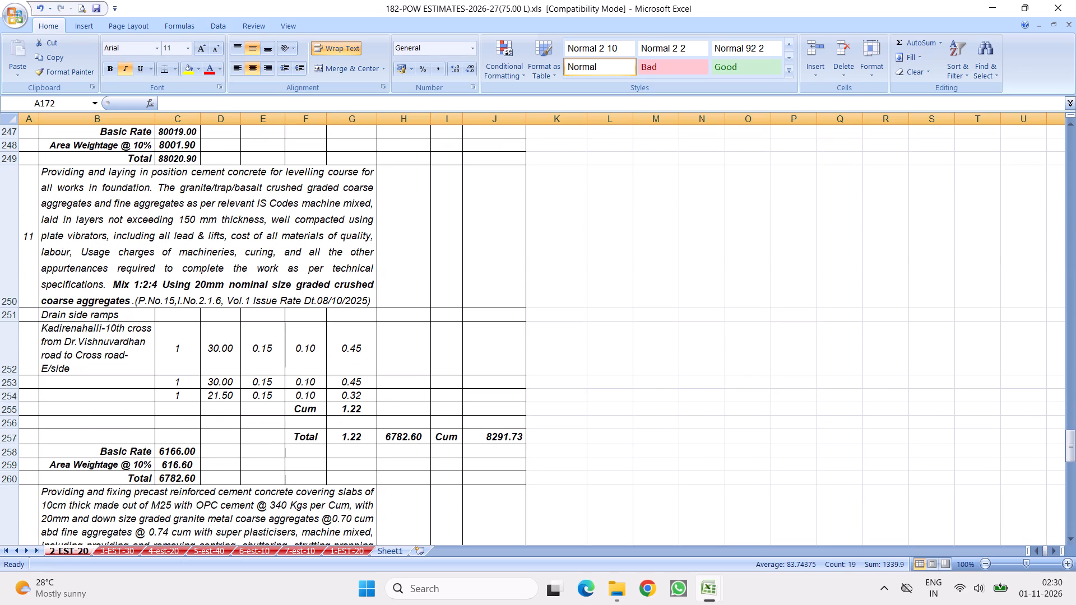
scroll(194, 268, up, 12)
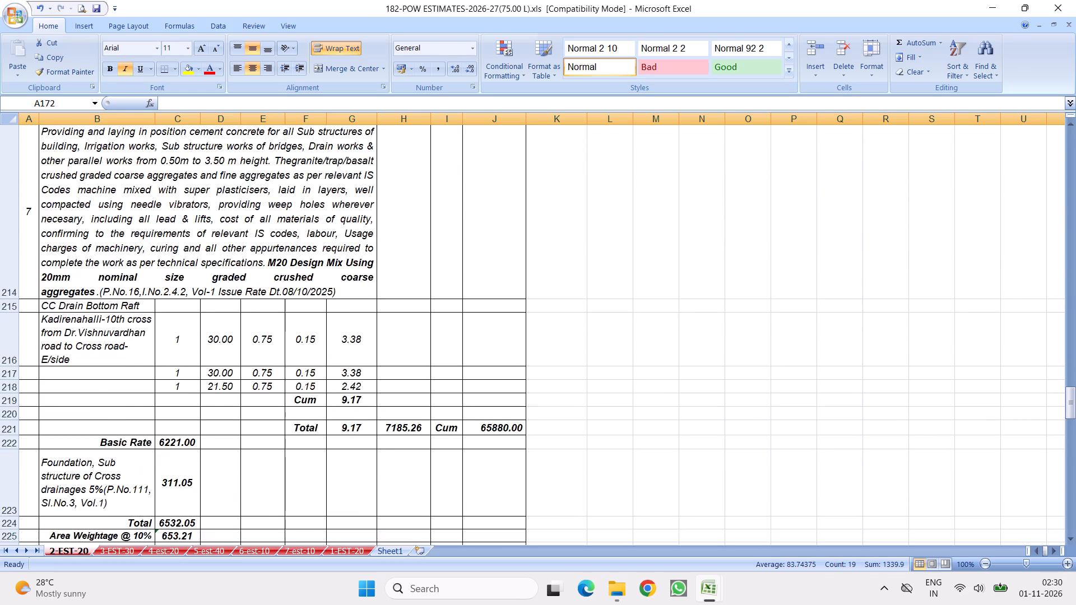
scroll(192, 267, up, 20)
scroll(199, 292, down, 6)
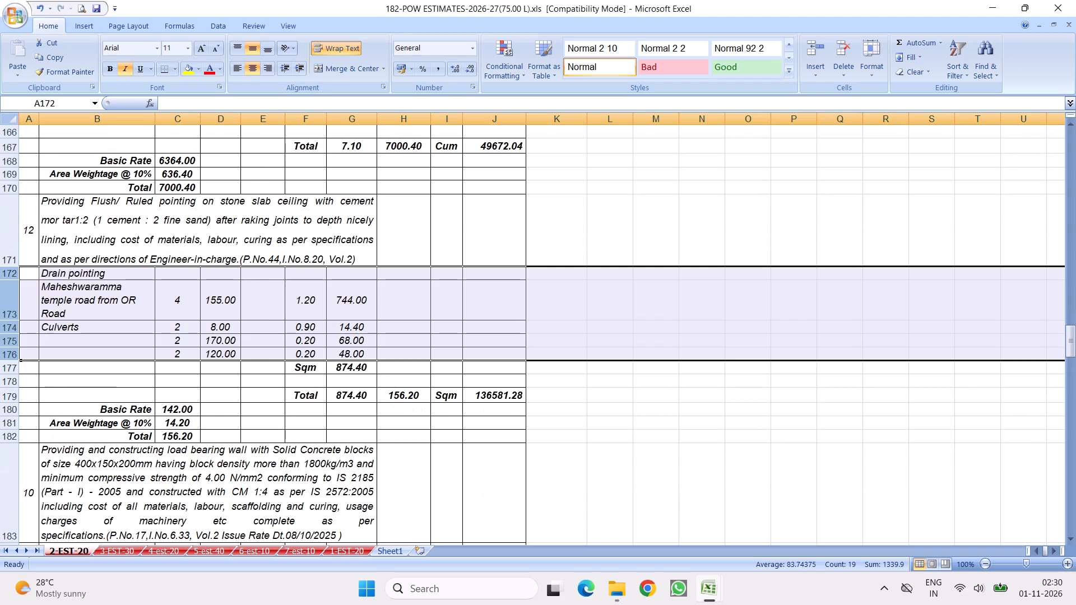
right_click(154, 305)
click(180, 329)
scroll(281, 354, down, 5)
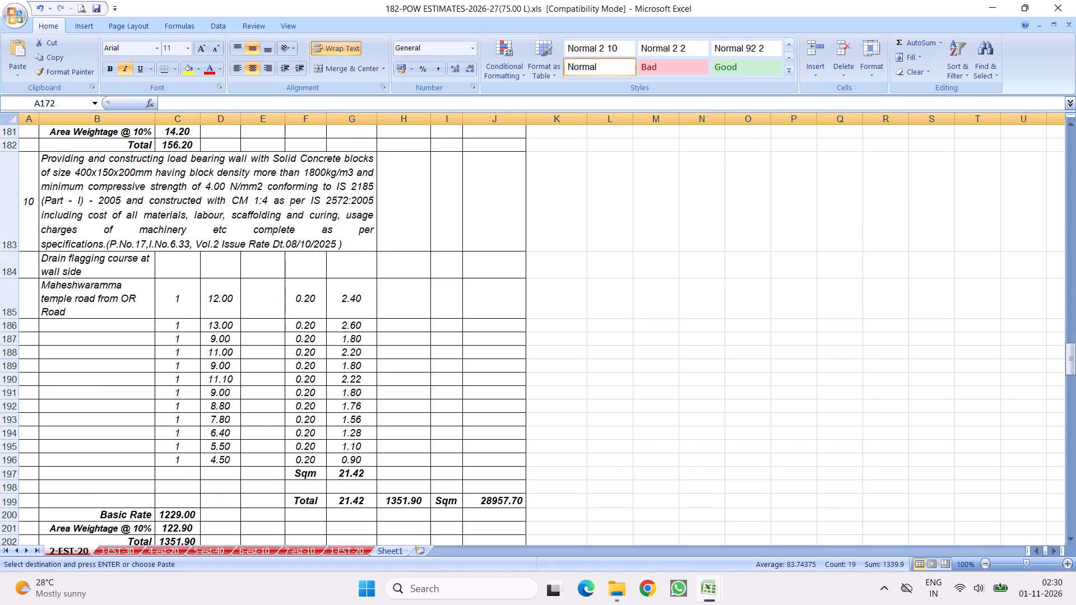
scroll(293, 350, down, 9)
scroll(219, 312, up, 2)
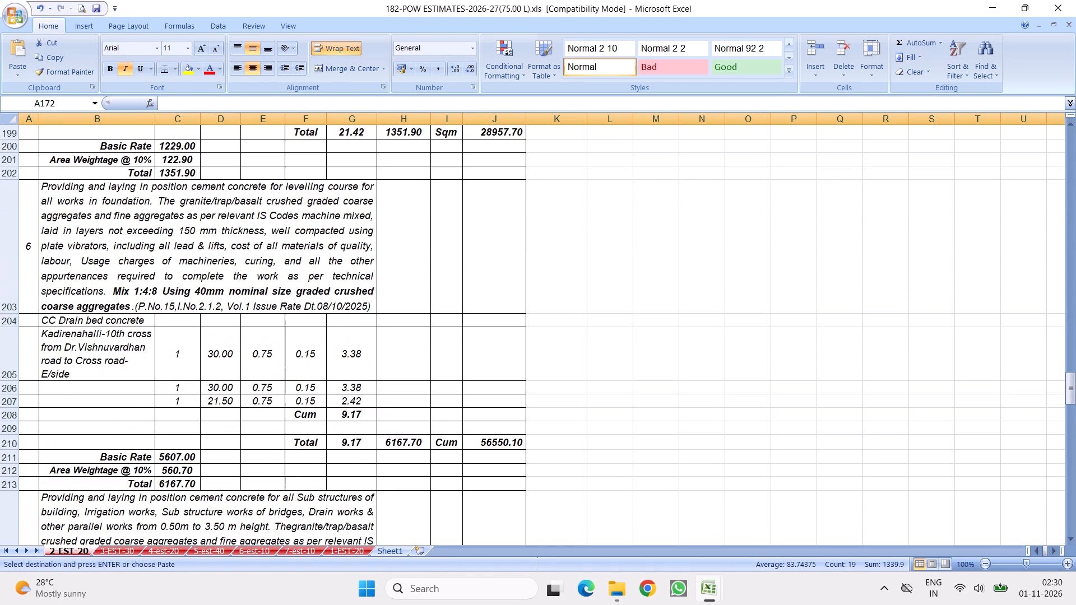
scroll(222, 301, up, 1)
scroll(205, 370, down, 4)
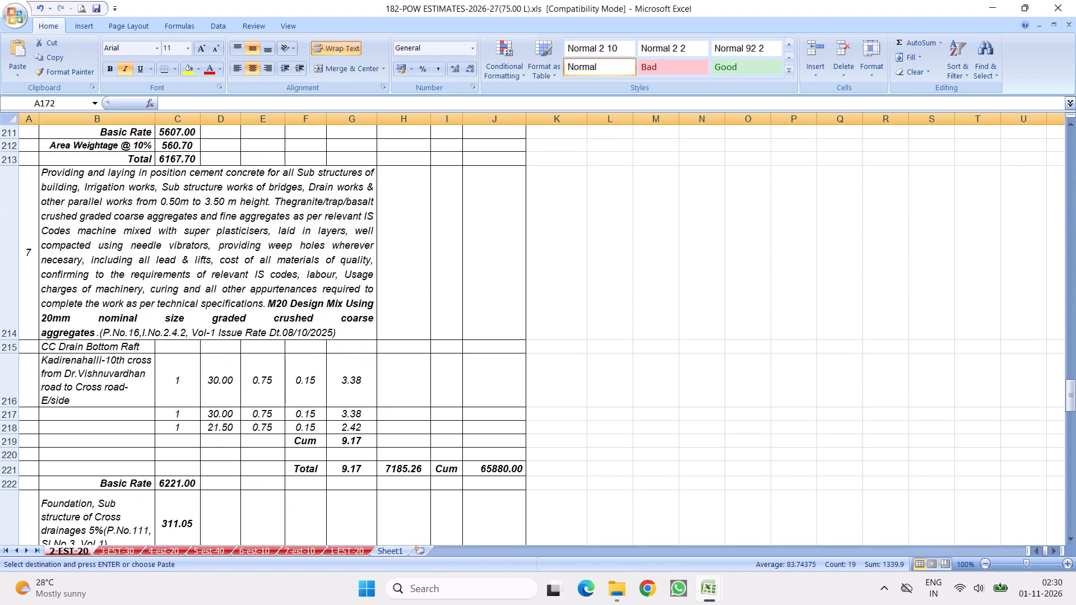
scroll(282, 365, down, 4)
scroll(290, 318, down, 1)
scroll(231, 308, down, 7)
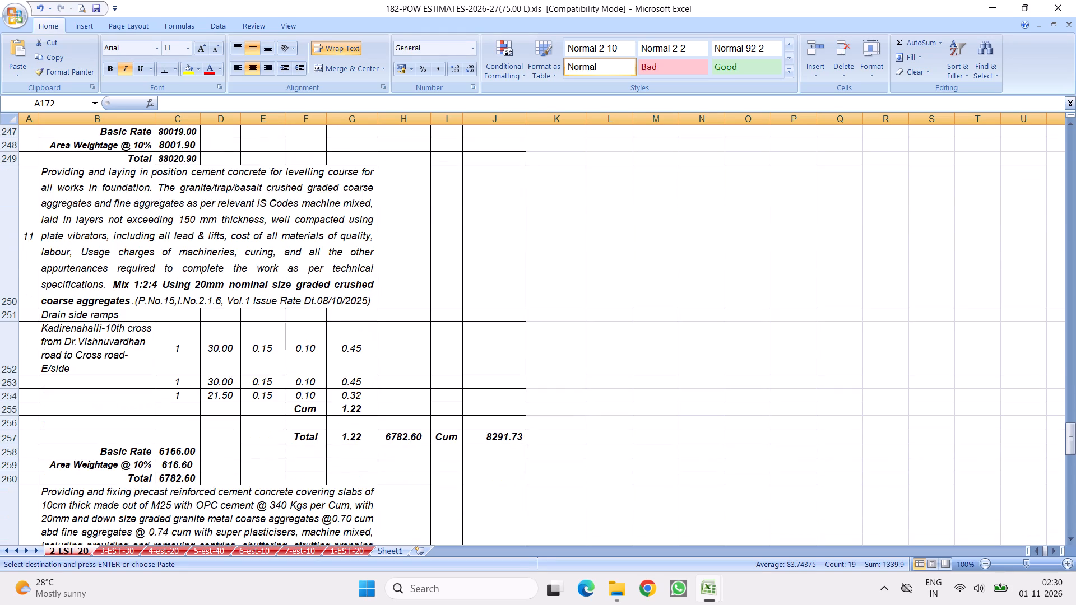
scroll(232, 315, down, 2)
scroll(247, 299, up, 1)
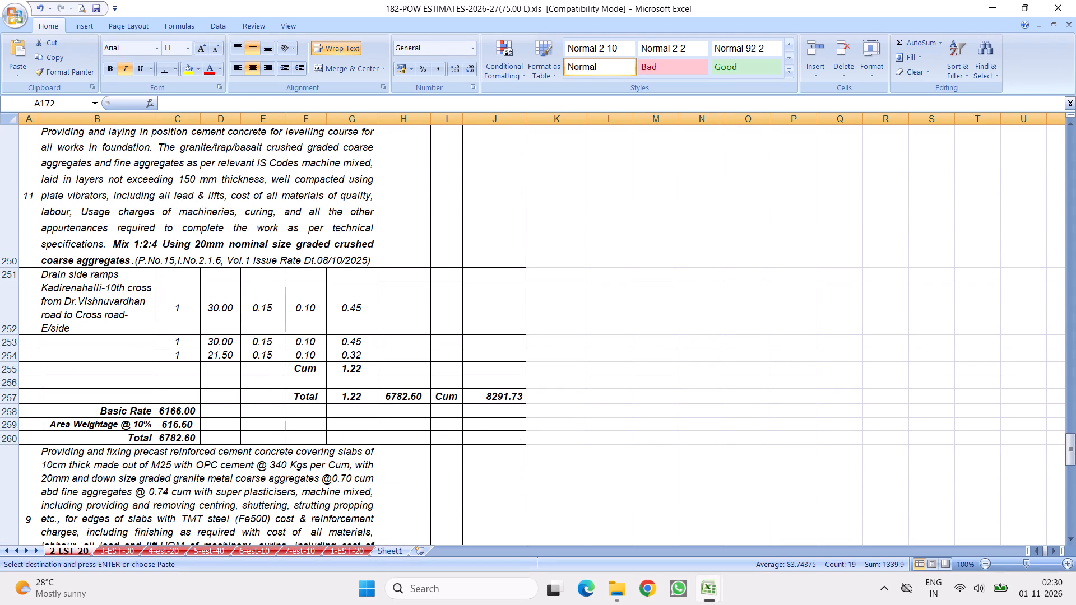
click(12, 371)
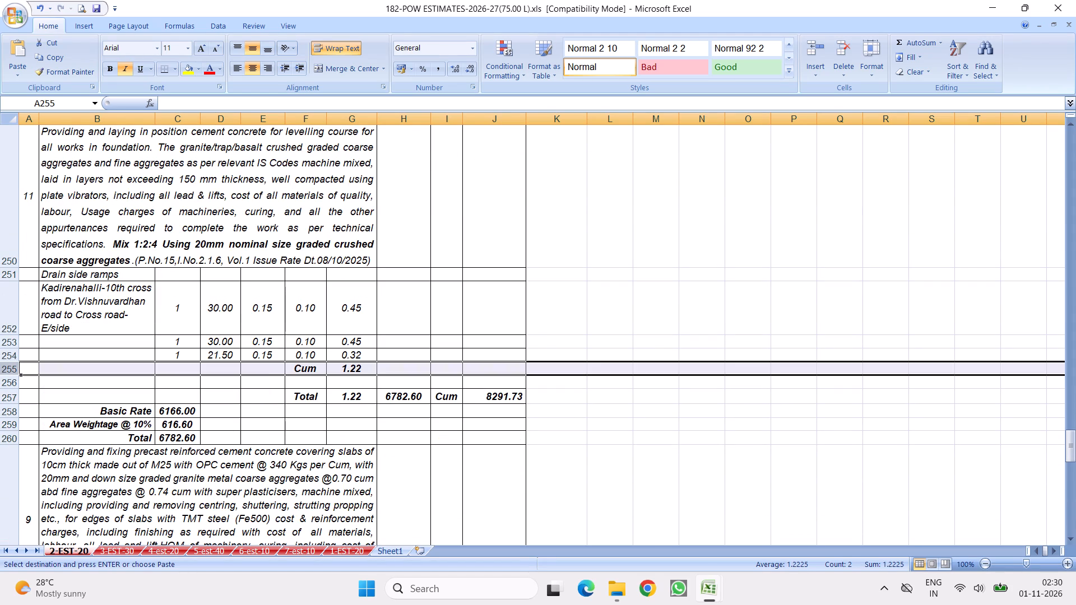
click(11, 274)
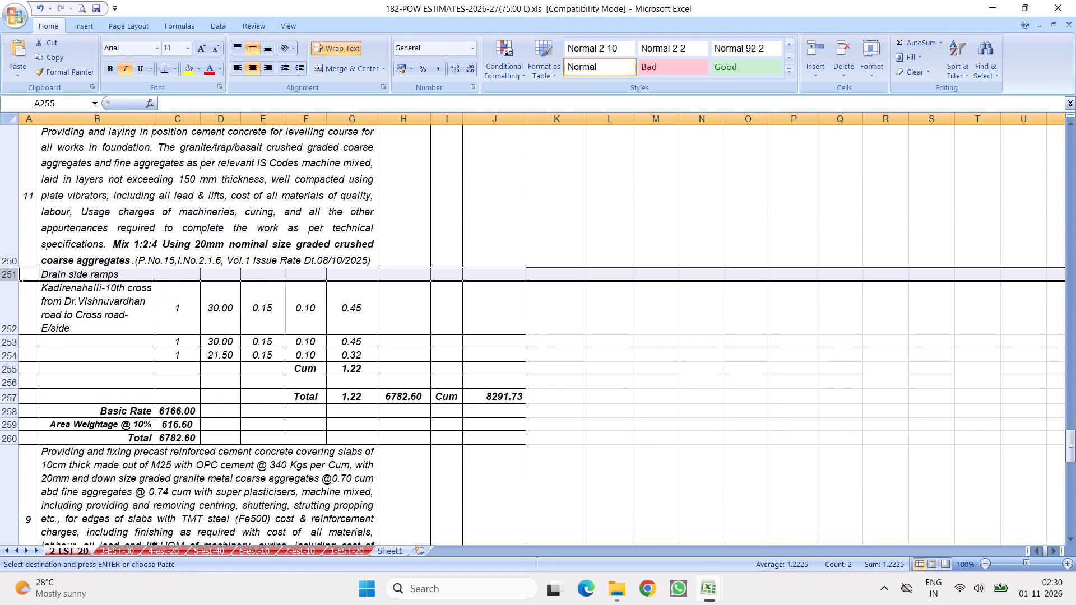
right_click(11, 274)
click(81, 348)
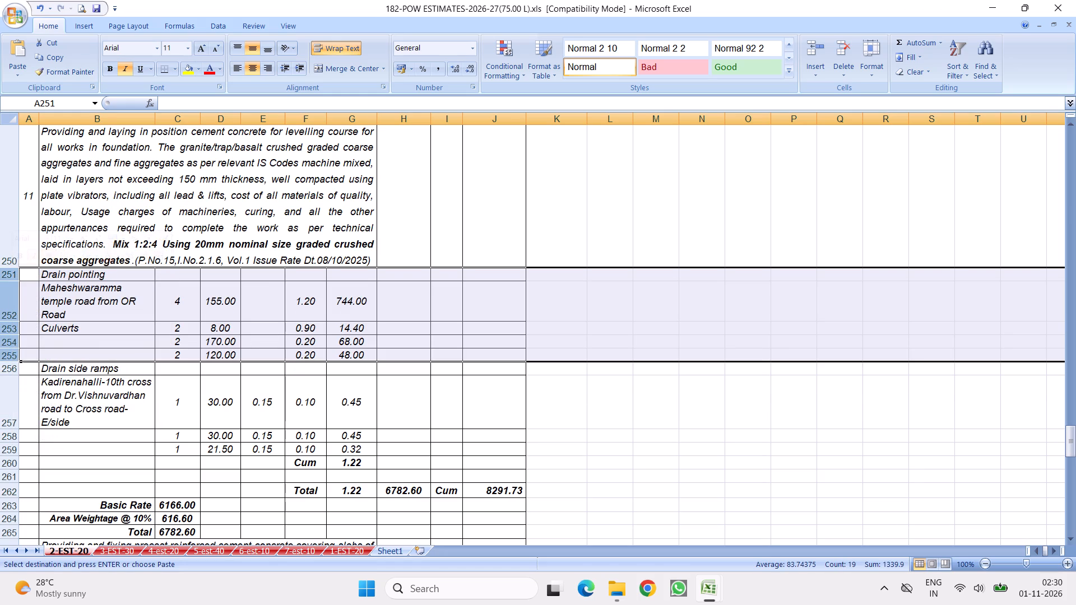
Set the width of the inserted Maheshwaramma temple road row to 0.45 in E252.
click(262, 308)
key(period)
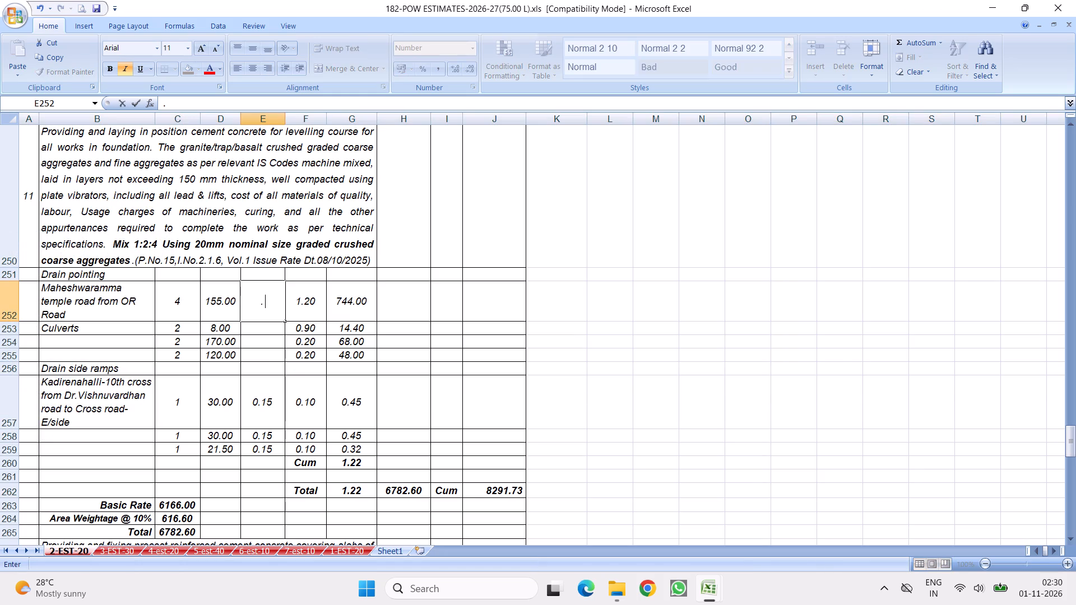
key(4)
key(5)
click(381, 324)
Set the thickness in F252 to 0.075, show it with three decimals, and fill it down to F255.
click(304, 301)
text(.07)
key(5)
click(476, 380)
click(302, 294)
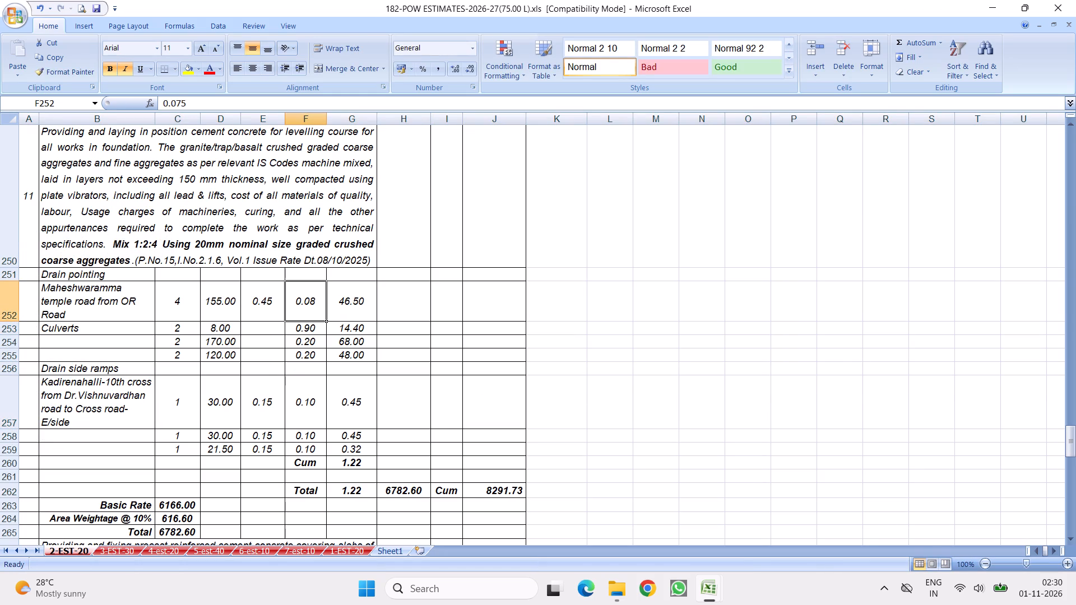
click(456, 66)
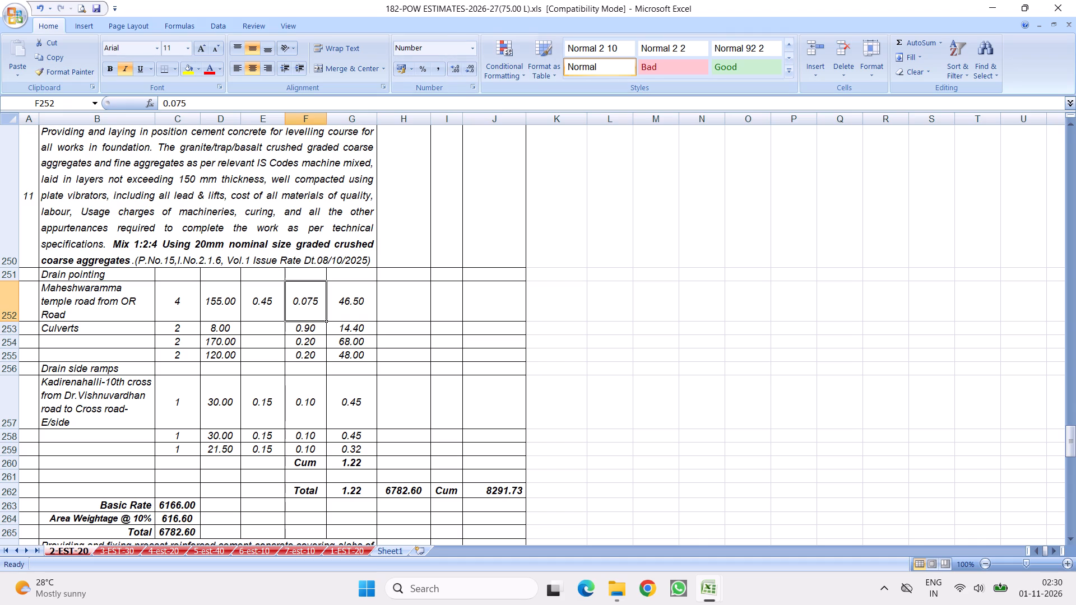
drag(325, 320, 317, 367)
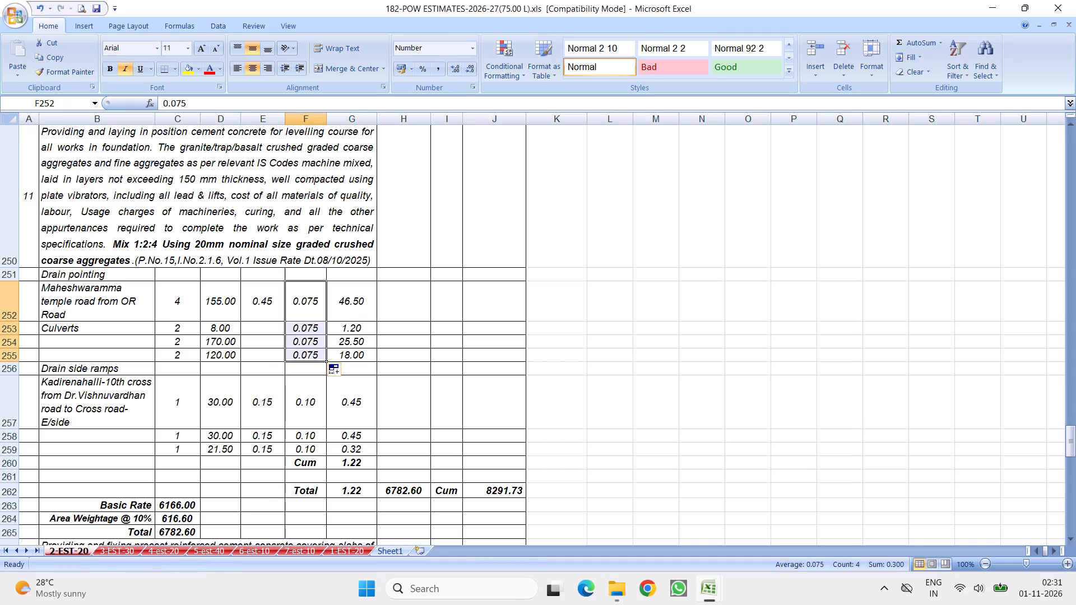
Revise the quantity formula in G252 to multiply count, length, width and thickness: C252*D252*E252*F252.
click(346, 295)
click(249, 101)
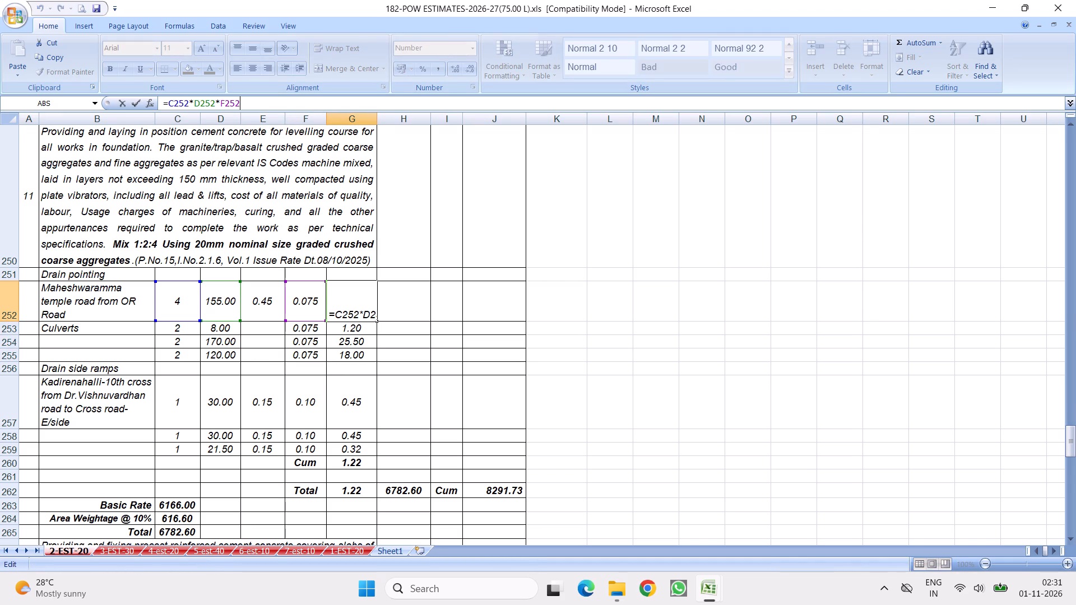
key(BackSpace)
key(BackSpace)
key(BackSpace)
key(BackSpace)
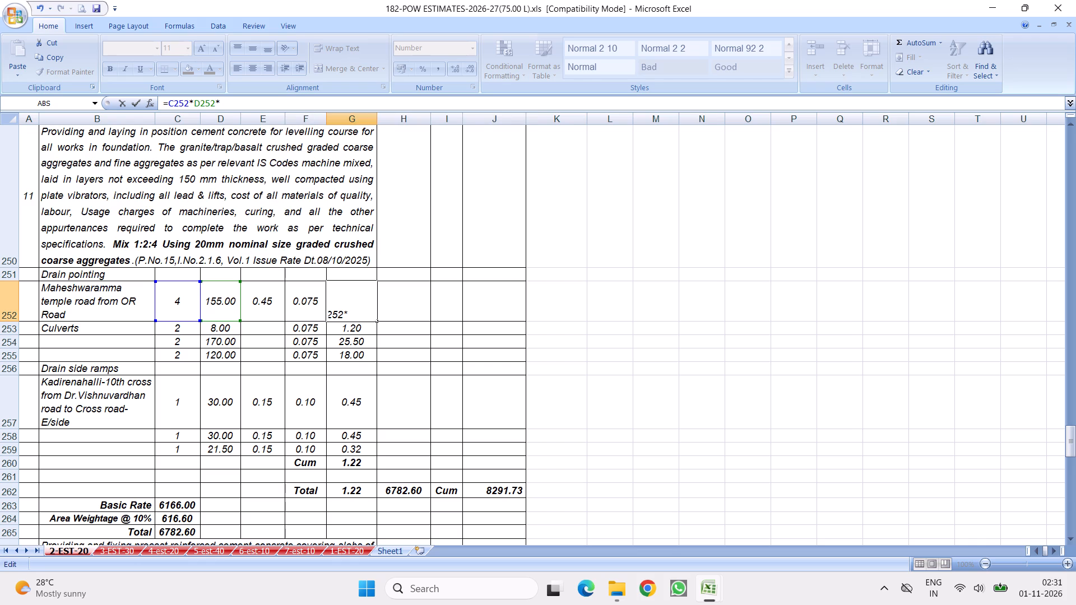
click(263, 294)
key(shift+asterisk)
click(308, 299)
key(Return)
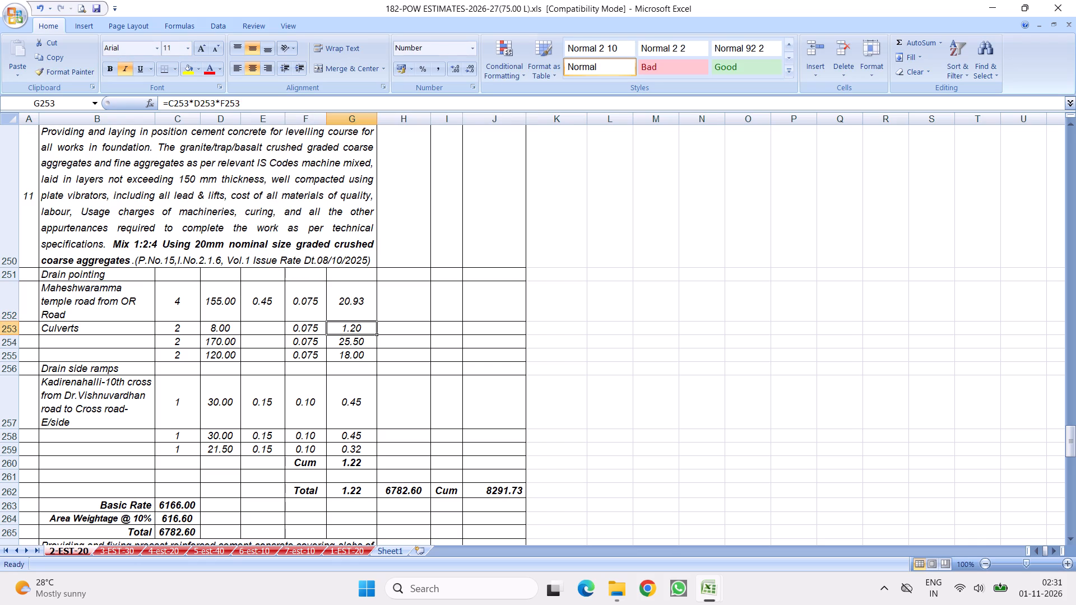
Fill the width, thickness and quantity formula from E252:G252 down through the culvert rows to row 255.
drag(263, 306, 351, 305)
drag(376, 320, 365, 354)
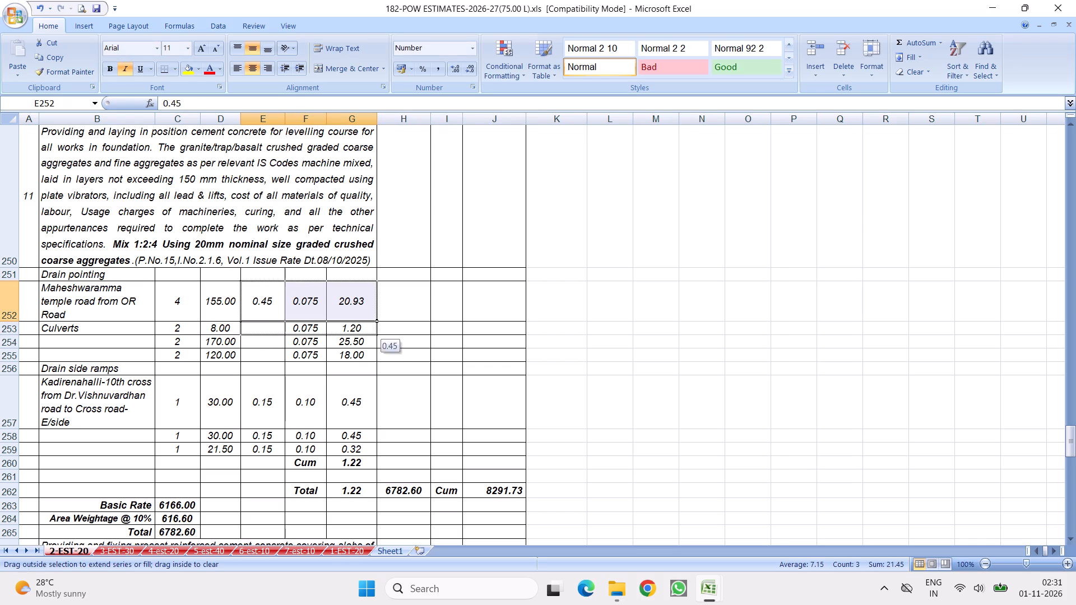
drag(365, 354, 363, 363)
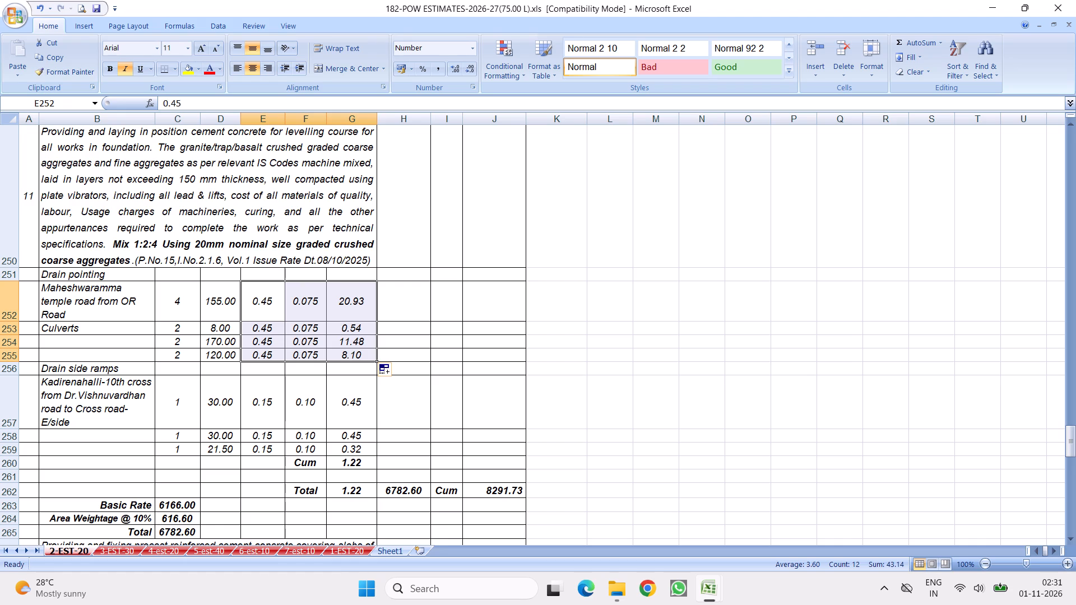
Set the counts to 2 in C252 and 1 in C254 and C255.
click(168, 306)
key(2)
click(251, 342)
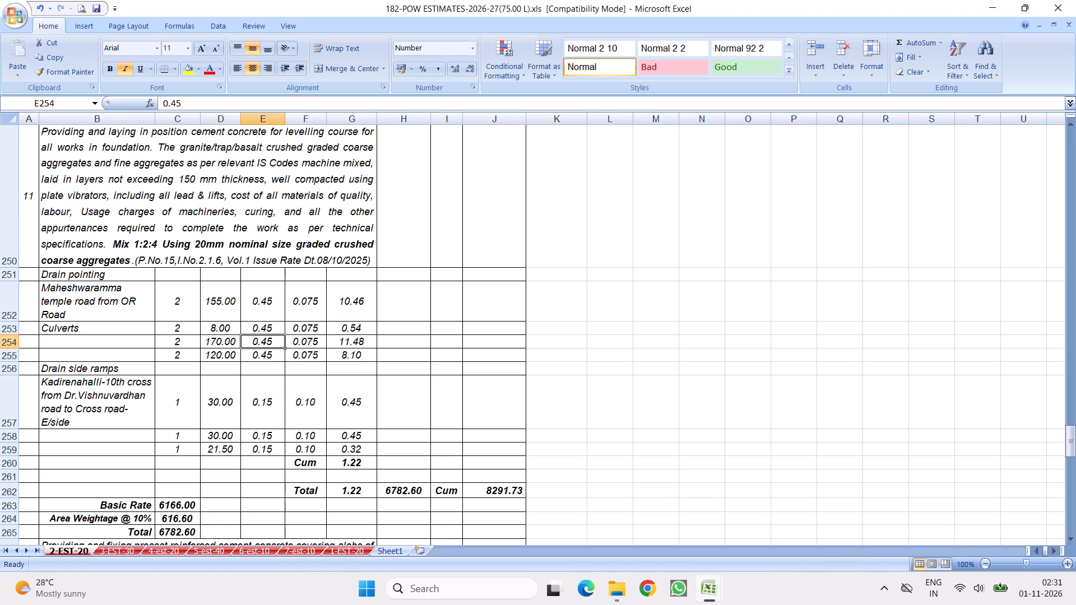
click(175, 339)
key(1)
click(177, 354)
key(1)
click(448, 344)
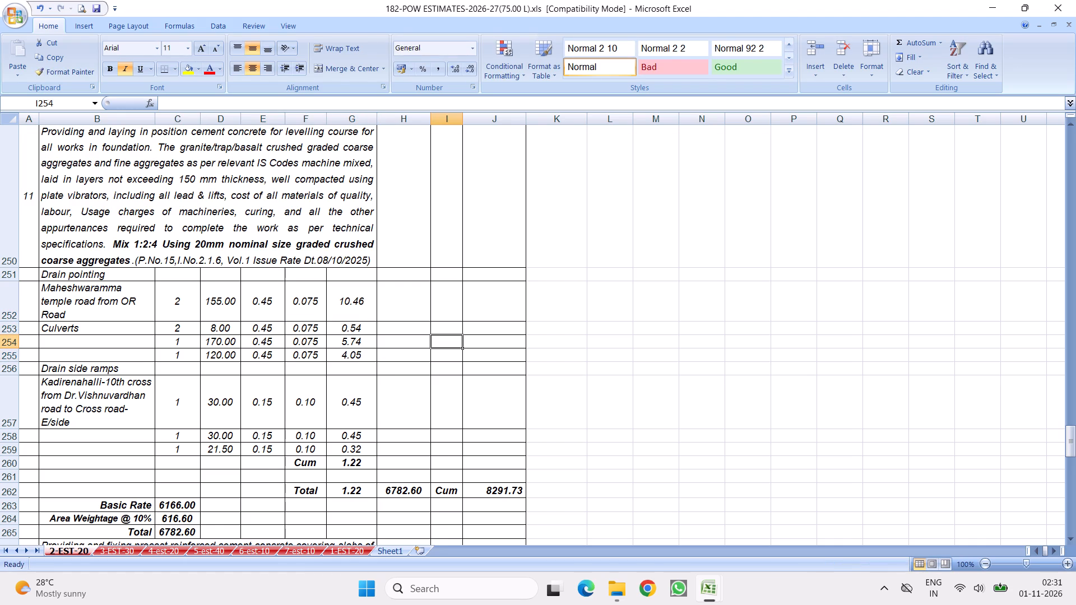
Duplicate the adapted rows 251 to 255 directly below, above the Drain side ramps heading.
drag(14, 275, 16, 343)
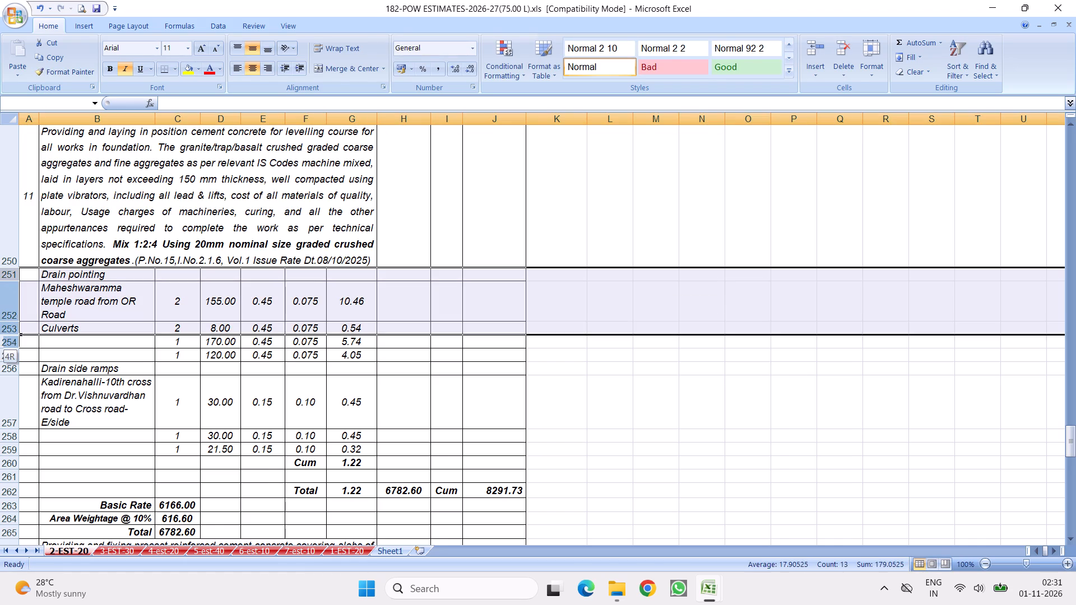
drag(16, 343, 15, 354)
right_click(111, 296)
click(139, 320)
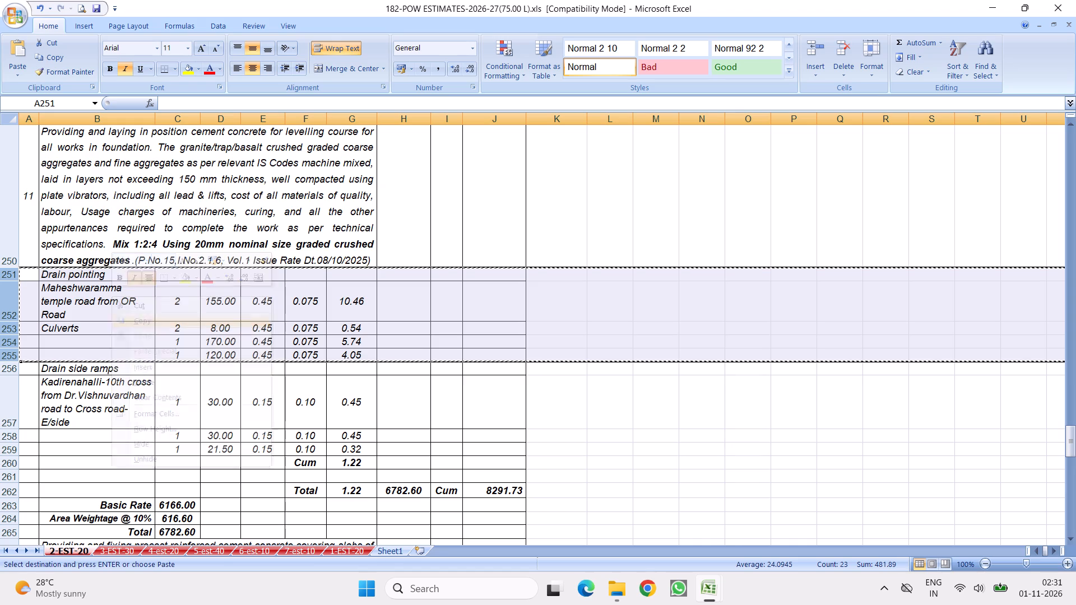
right_click(8, 371)
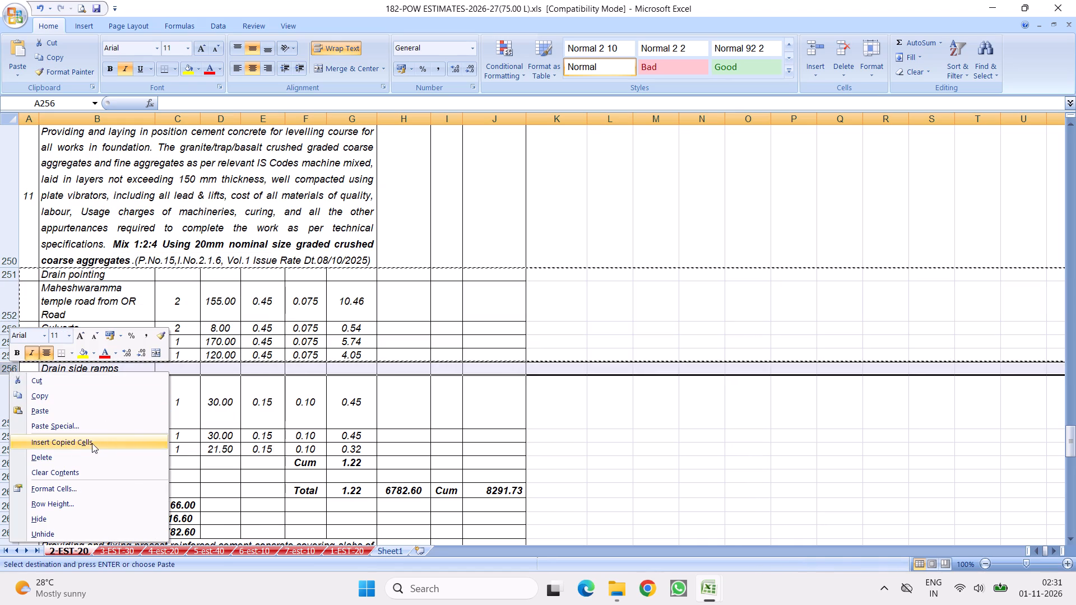
click(83, 443)
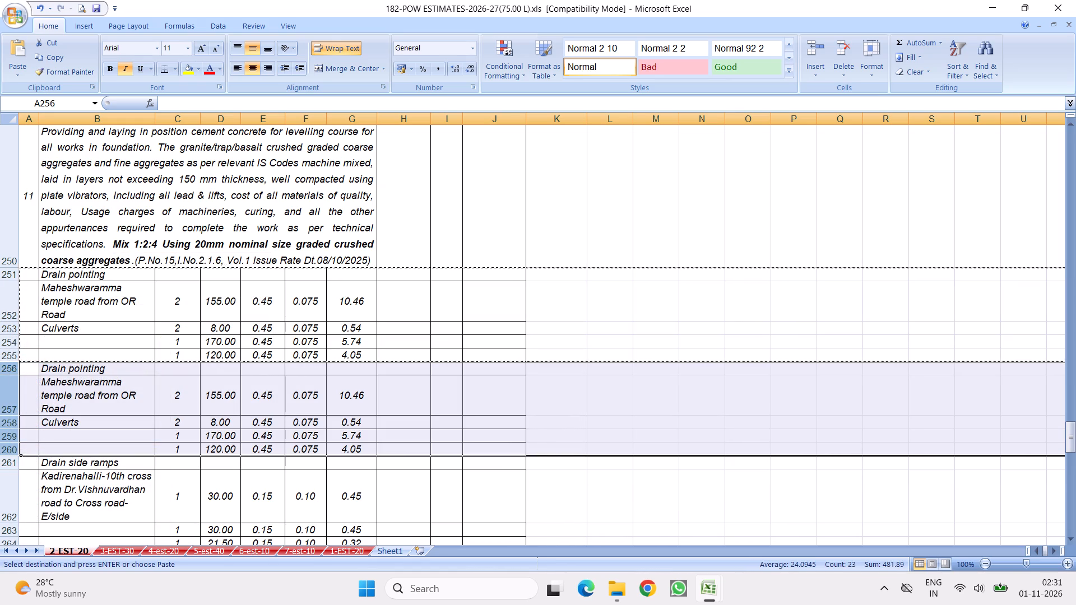
Change the heading in B251 to "Drain coping at road side".
double_click(109, 273)
key(BackSpace)
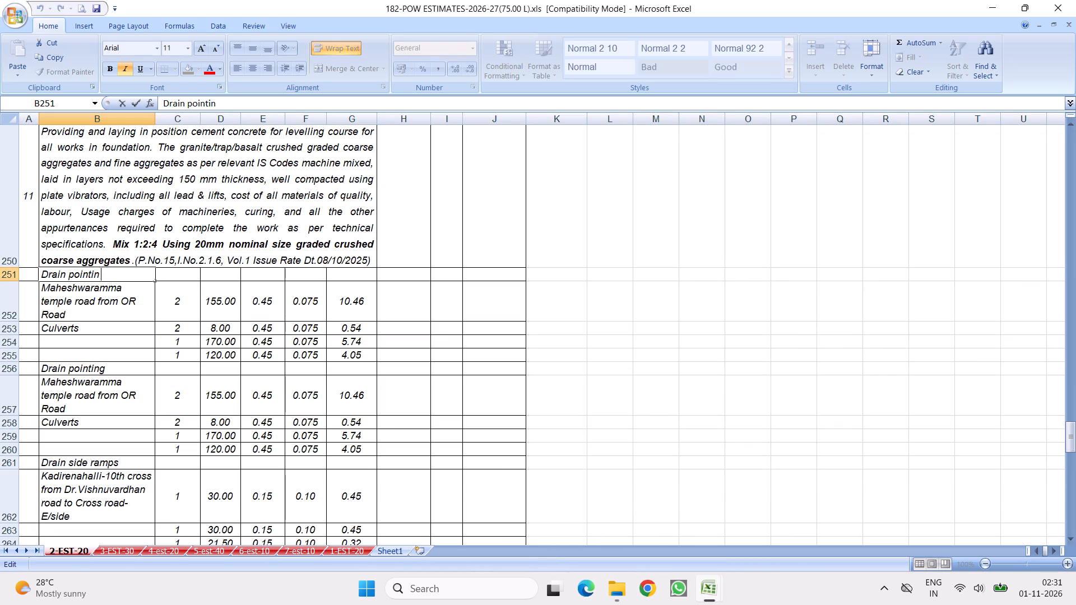
key(BackSpace)
key(BackSpace)
key(BackSpace)
key(BackSpace)
key(BackSpace)
key(BackSpace)
key(BackSpace)
text(coping at road side)
click(224, 390)
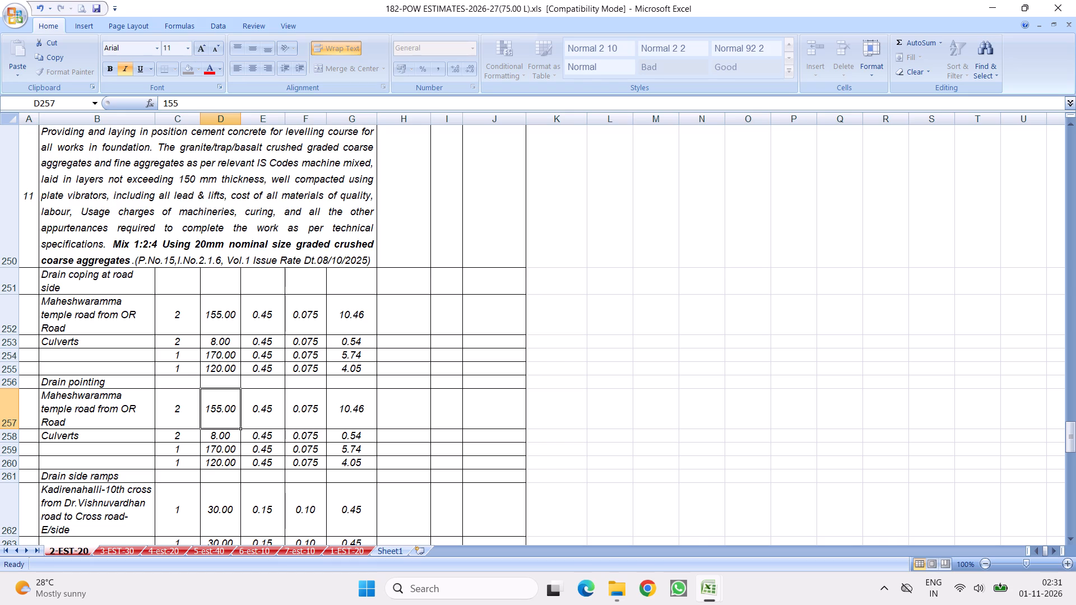
Change the heading in B256 to "Drain coping at wall side".
click(82, 314)
double_click(103, 381)
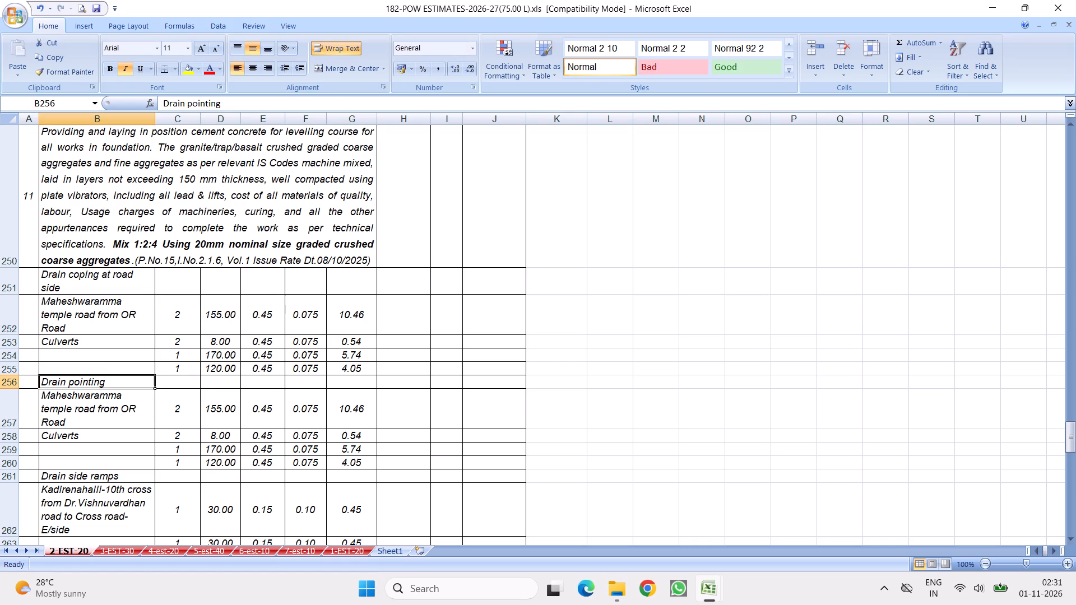
key(BackSpace)
key(BackSpace)
key(BackSpace)
key(BackSpace)
key(BackSpace)
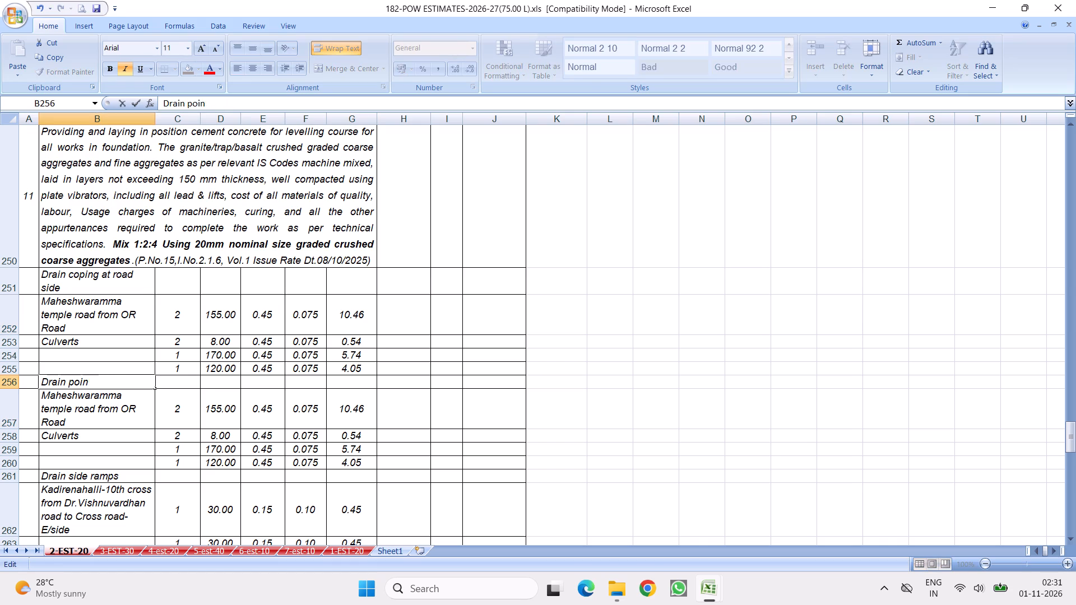
key(BackSpace)
key(BackSpace)
key(BackSpace)
text(coping at wall side)
click(222, 451)
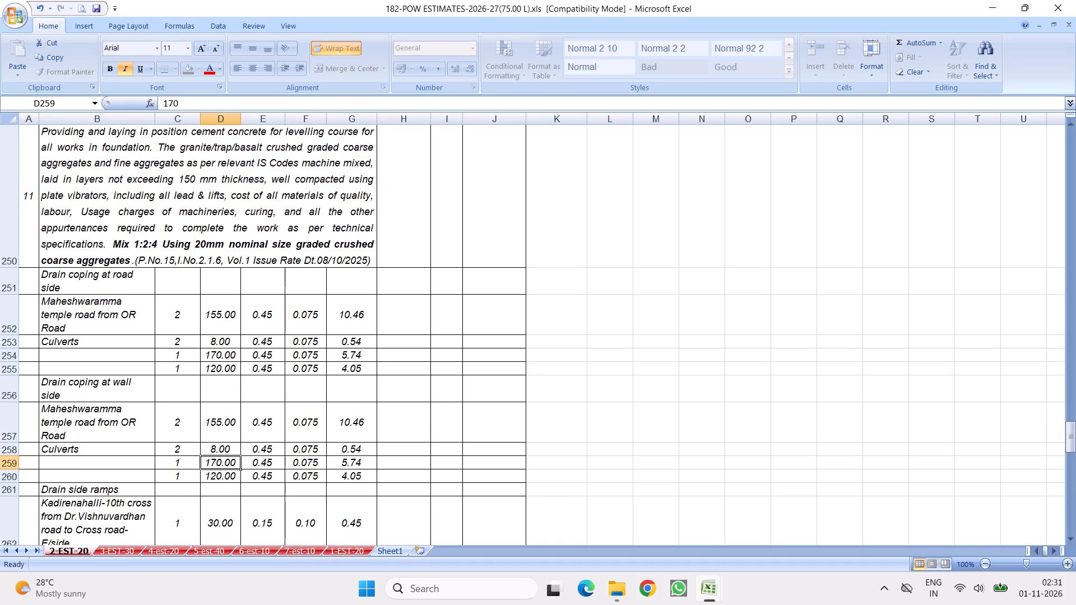
Set the count for the Maheshwaramma temple road row in C252 to 4.
click(165, 310)
key(4)
click(274, 338)
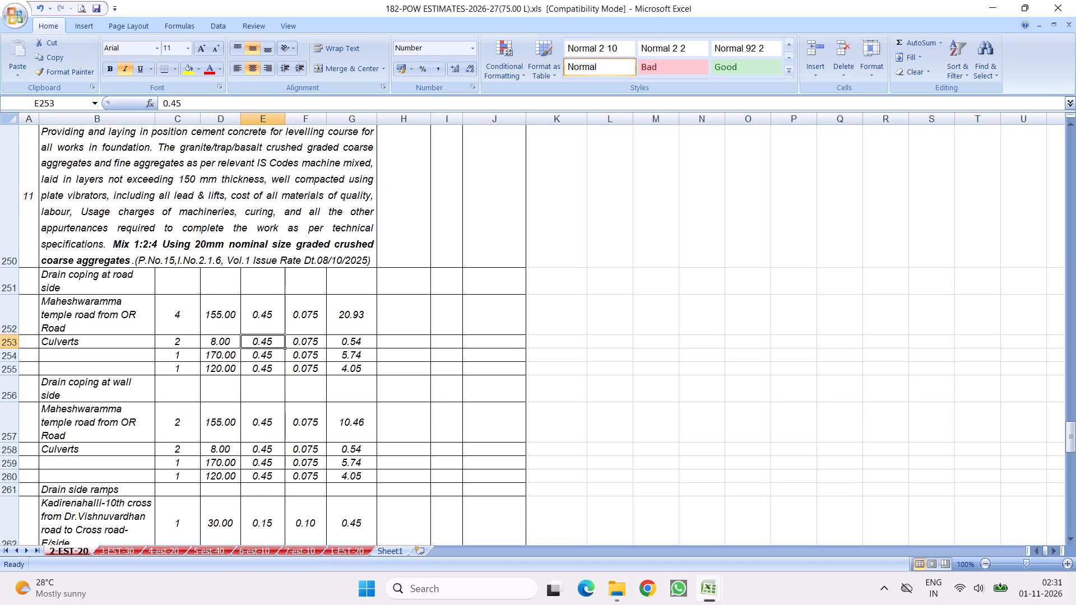
Delete the Maheshwaramma temple road row and the Culverts row under the Drain coping at wall side heading.
click(179, 340)
click(178, 425)
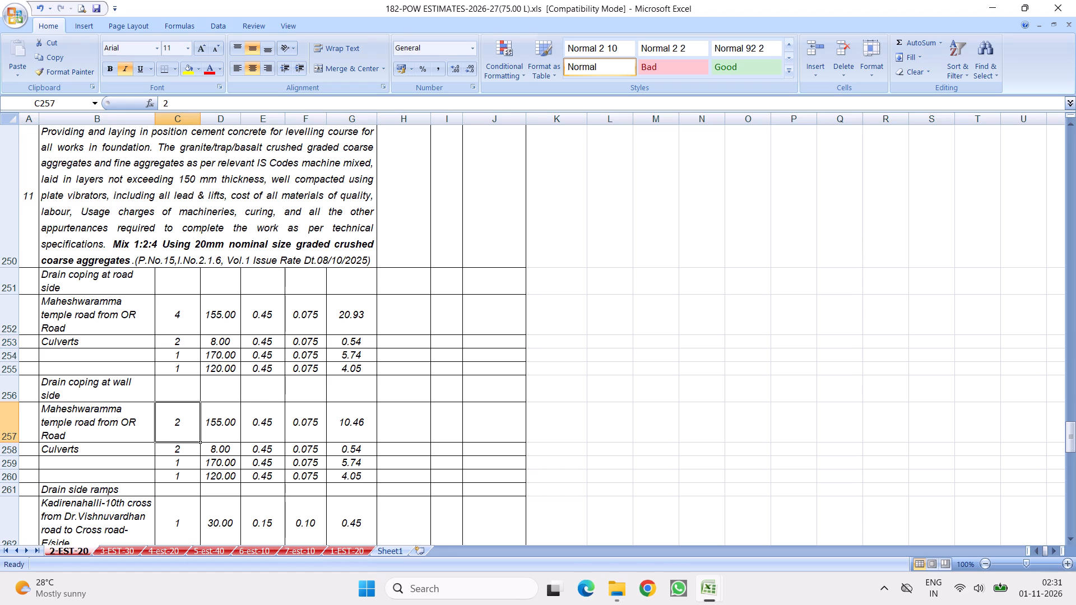
click(4, 426)
right_click(4, 426)
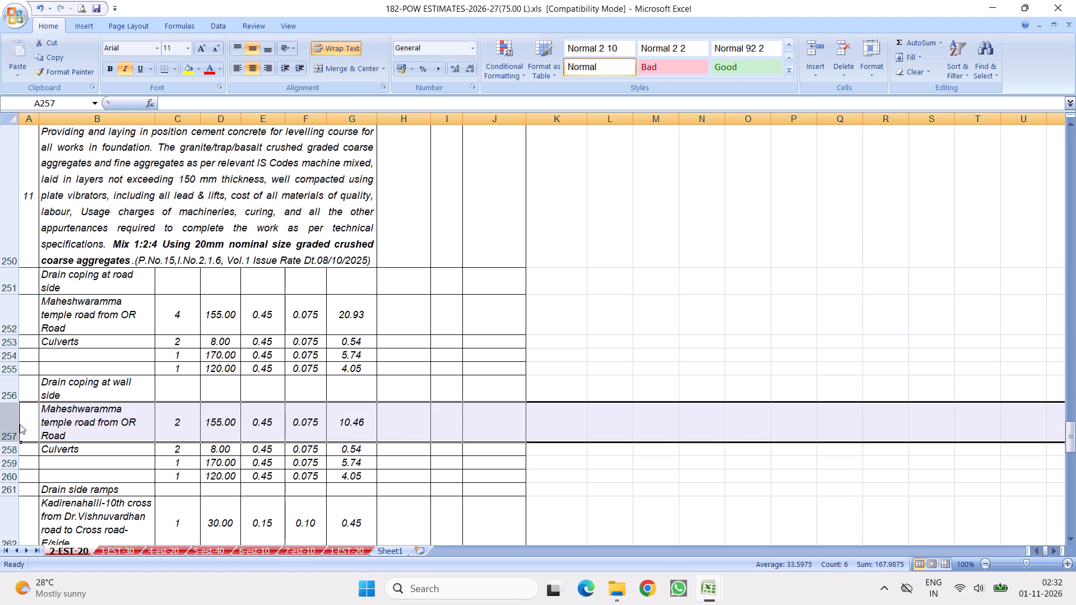
click(40, 337)
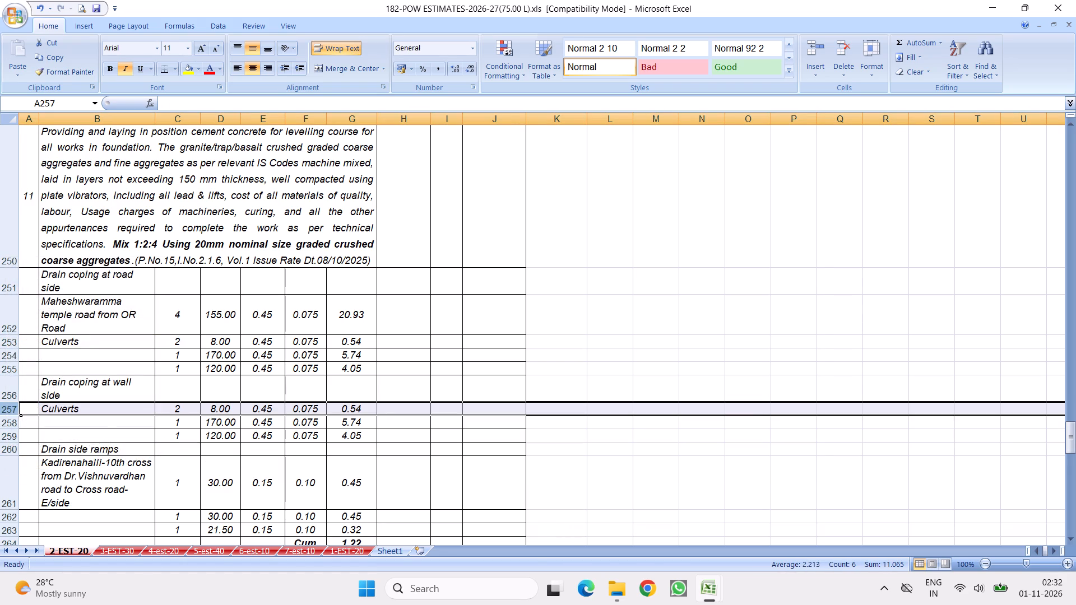
right_click(107, 413)
right_click(101, 408)
click(133, 319)
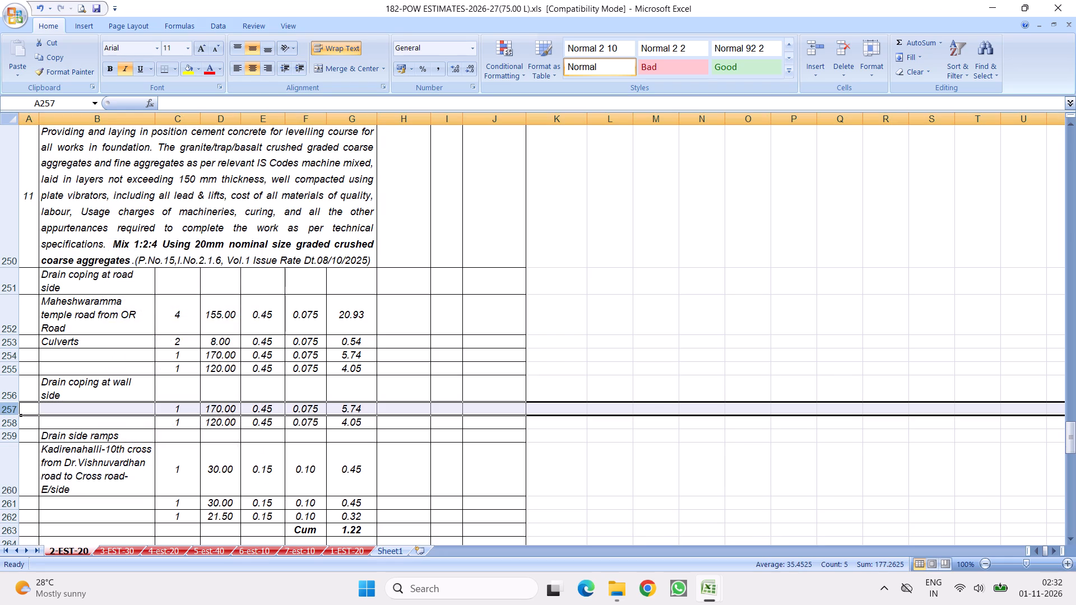
Set the wall side coping width in E257 to 0.15 and fill it down to E258.
click(264, 408)
key(period)
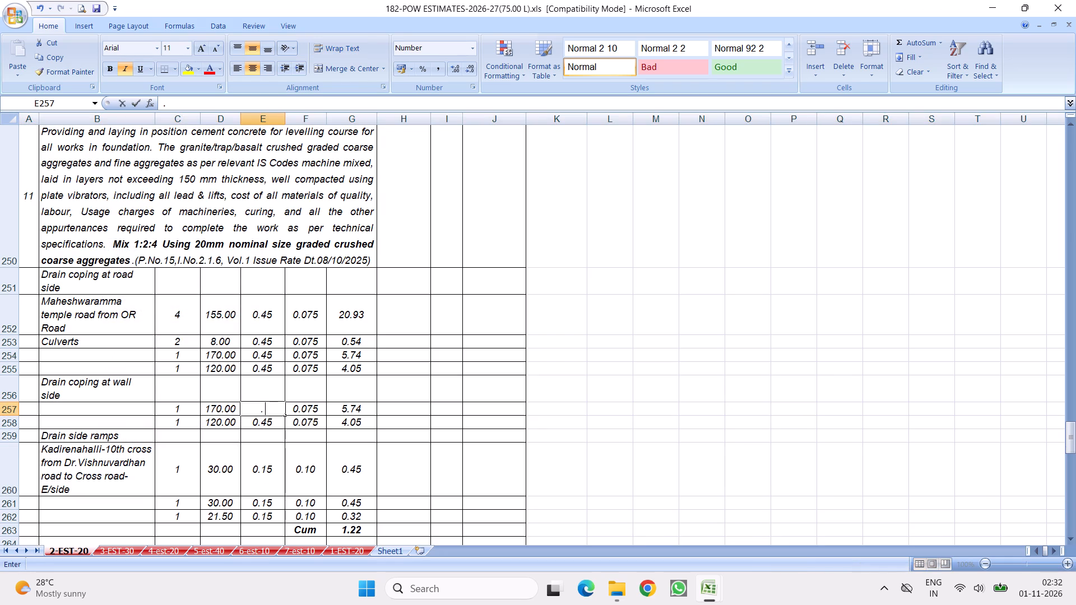
key(1)
key(5)
click(331, 444)
click(266, 405)
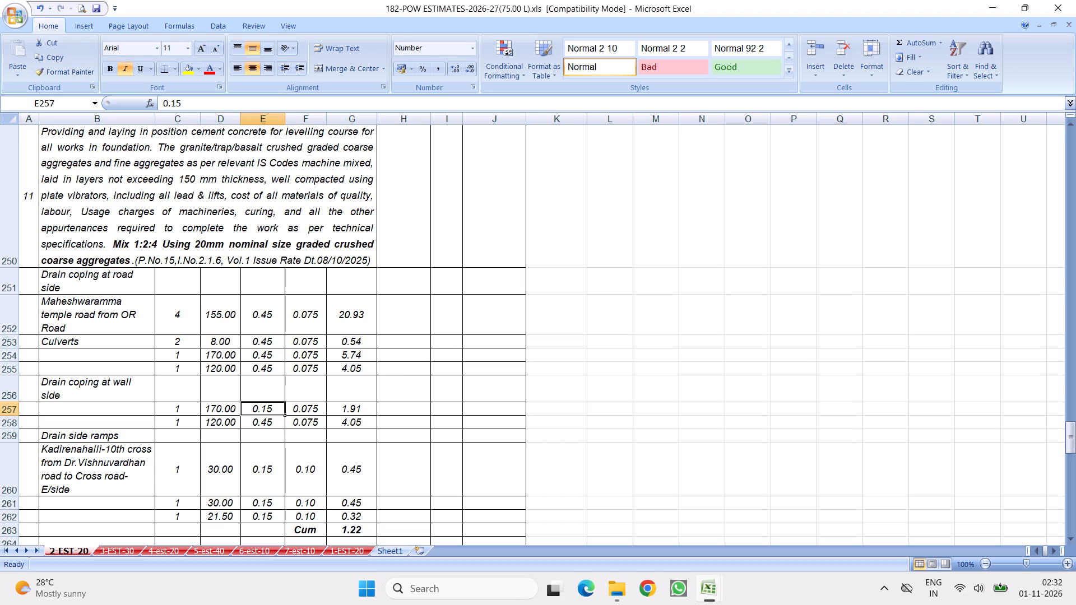
drag(282, 416, 280, 425)
scroll(340, 383, down, 1)
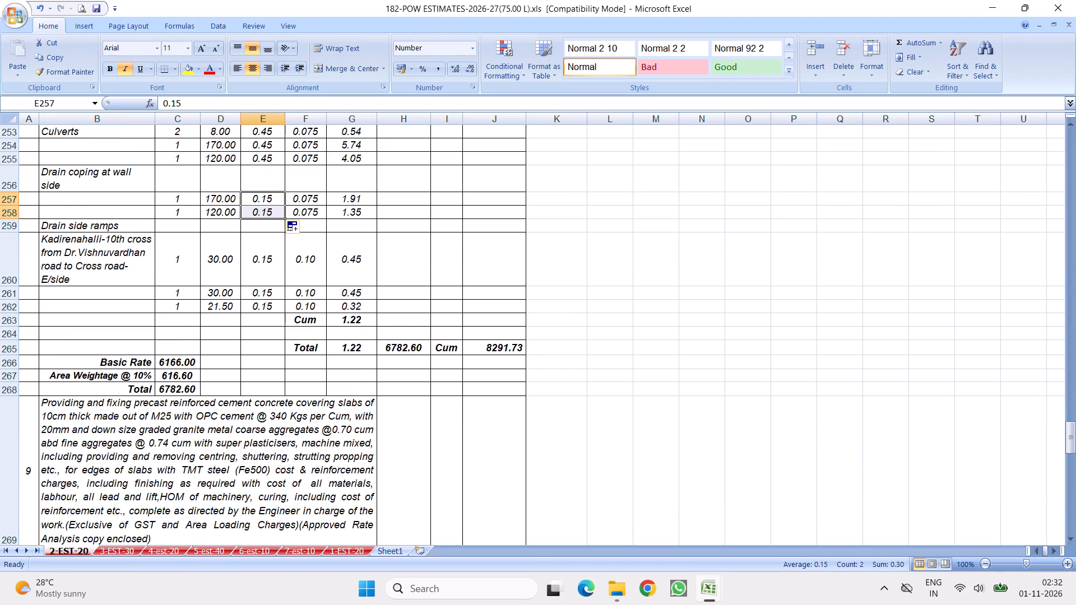
scroll(338, 293, up, 1)
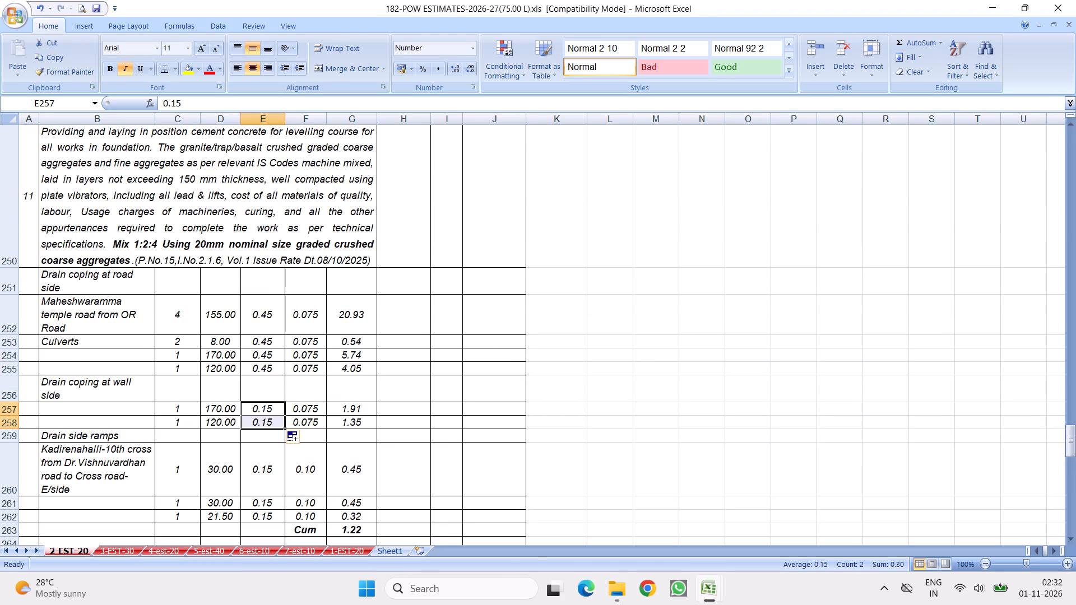
Copy rows 252 to 255 and insert them under Drain side ramps, directly above the Cum total in row 263.
drag(3, 311, 2, 369)
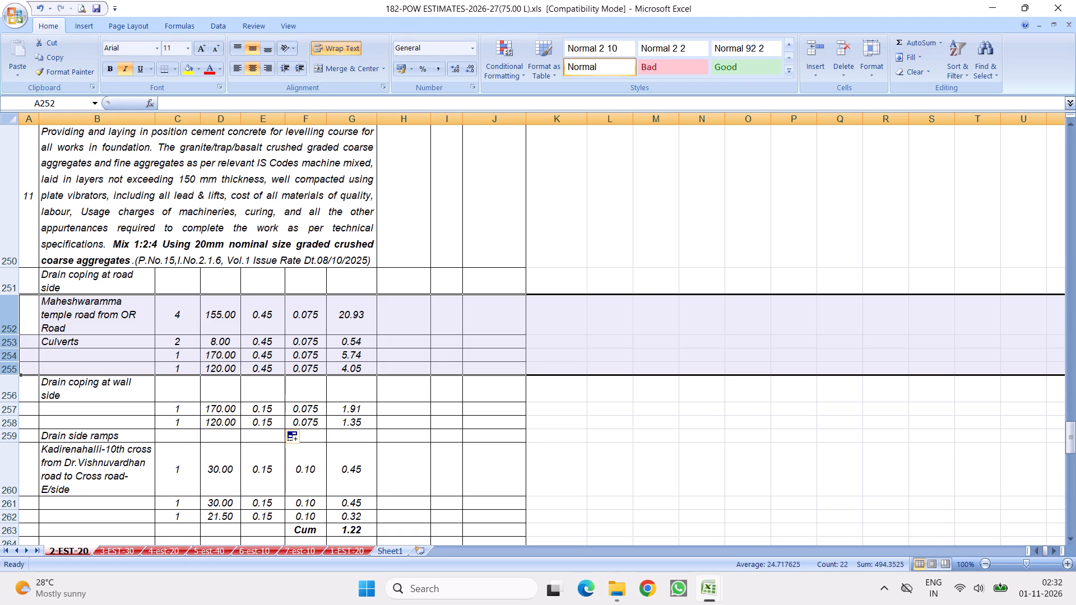
right_click(132, 338)
click(161, 363)
scroll(198, 402, down, 1)
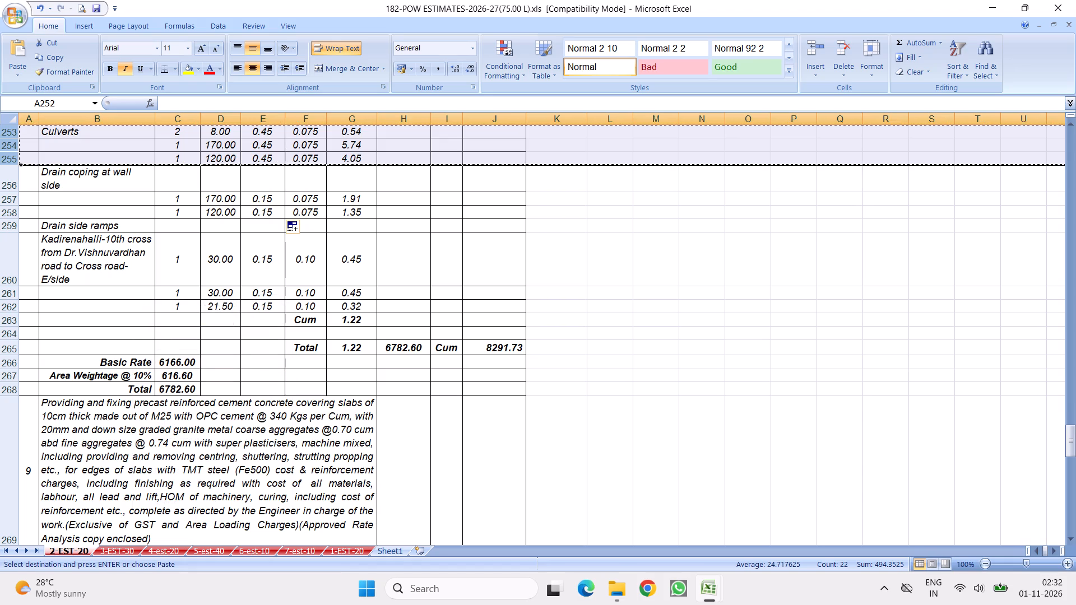
right_click(11, 320)
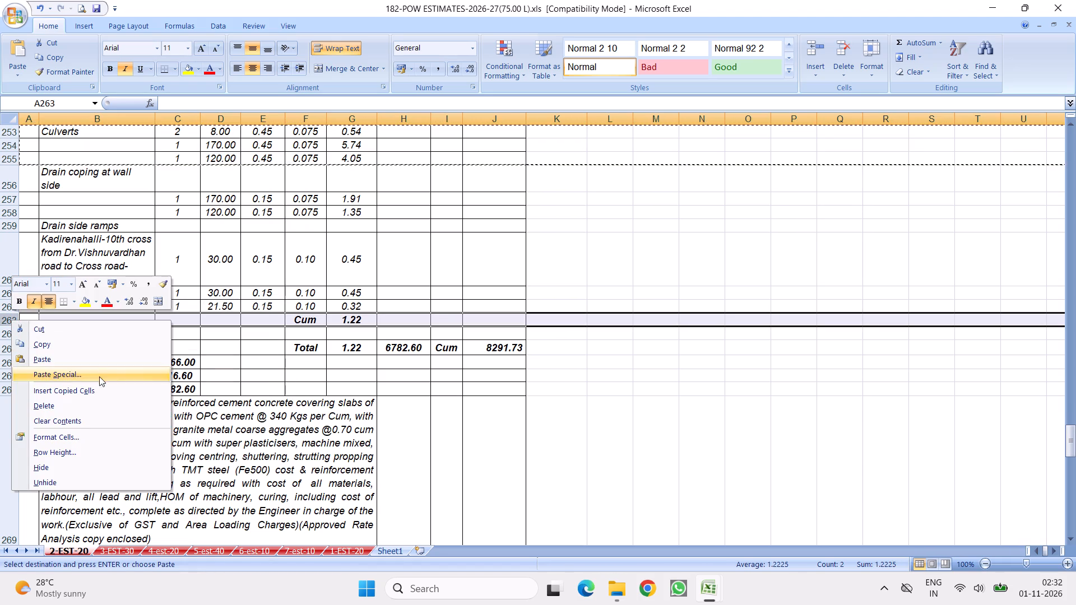
click(76, 393)
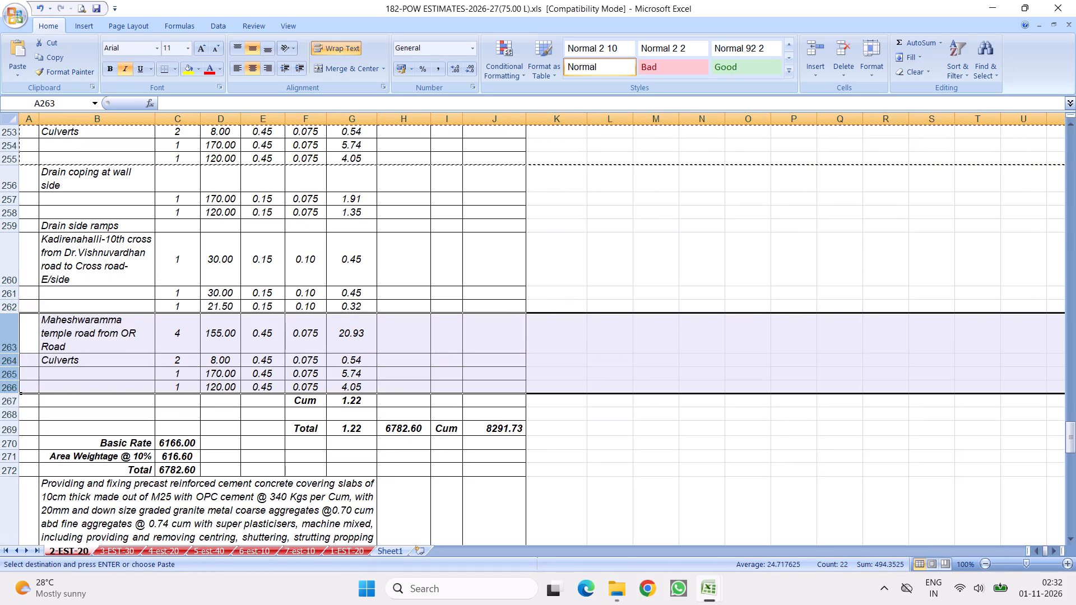
click(109, 340)
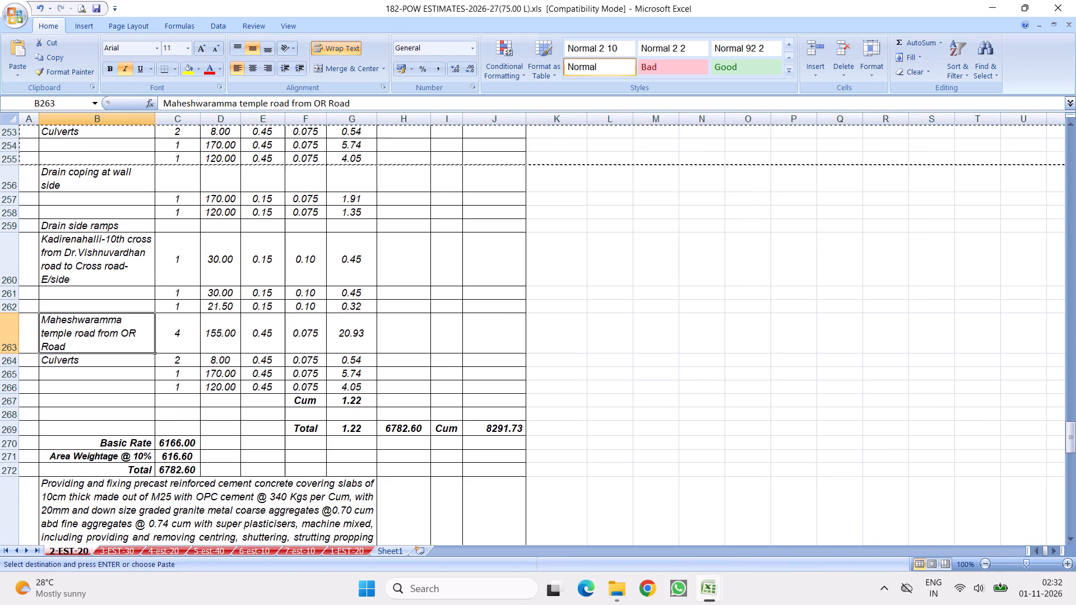
Set the count for the inserted Maheshwaramma temple road ramp row in C263 to 2.
click(187, 336)
key(2)
click(240, 361)
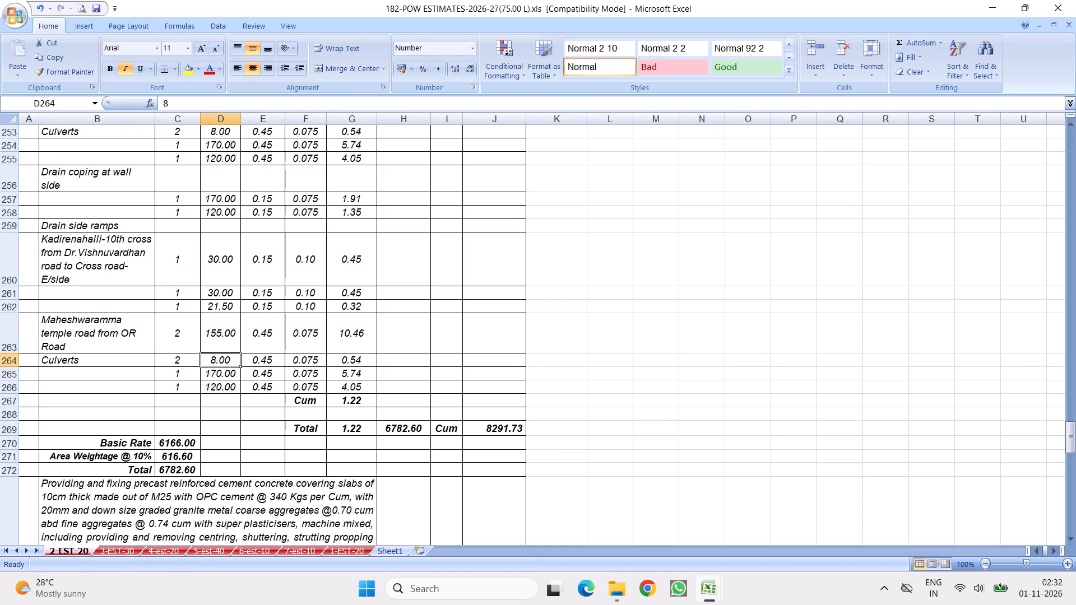
click(178, 373)
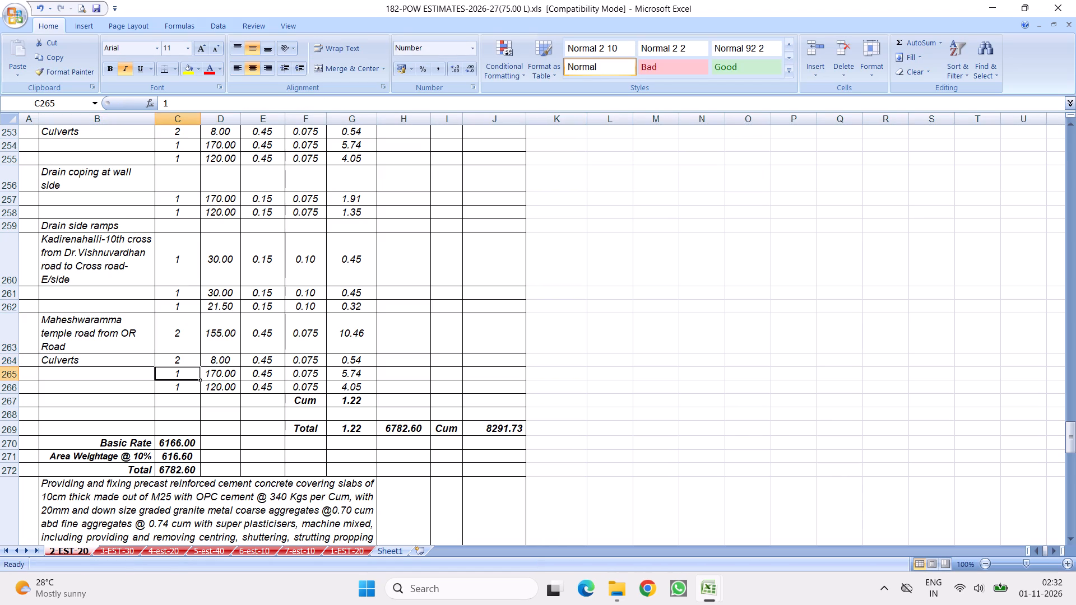
Set the ramp width in E263 to 0.25 and fill it down to E266.
click(274, 327)
text(.2)
key(5)
click(338, 363)
click(261, 337)
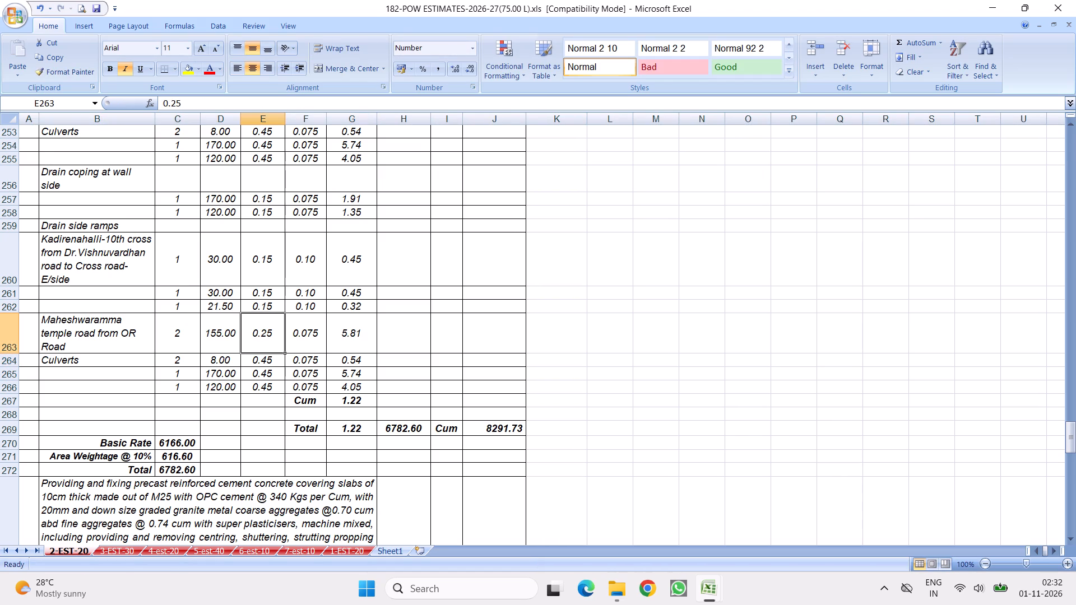
drag(285, 352, 272, 392)
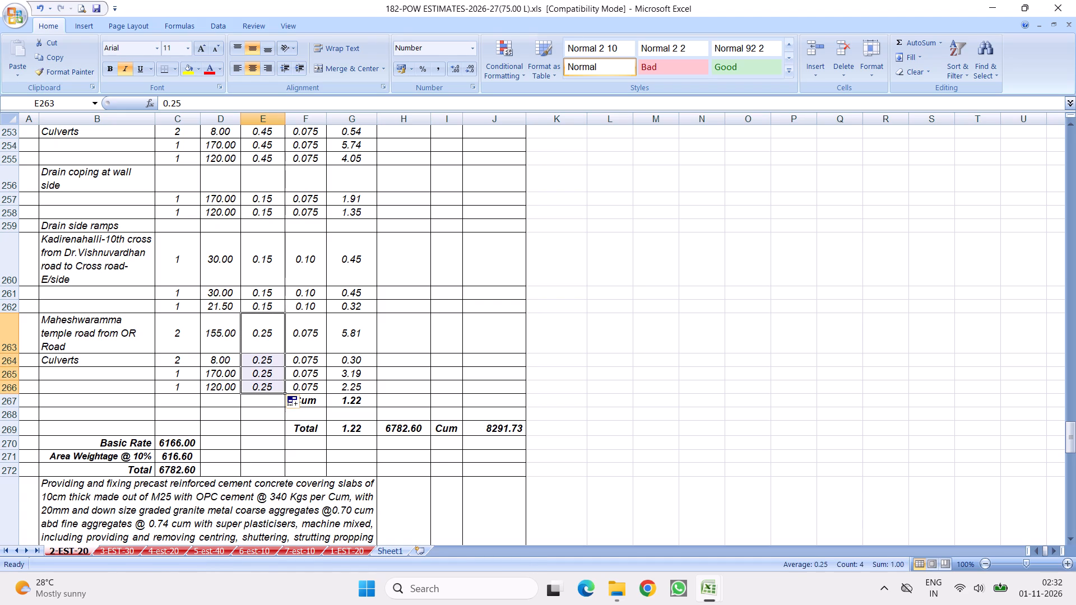
Fill the 0.10 thickness from F262 down through F266.
click(309, 302)
drag(324, 312, 317, 383)
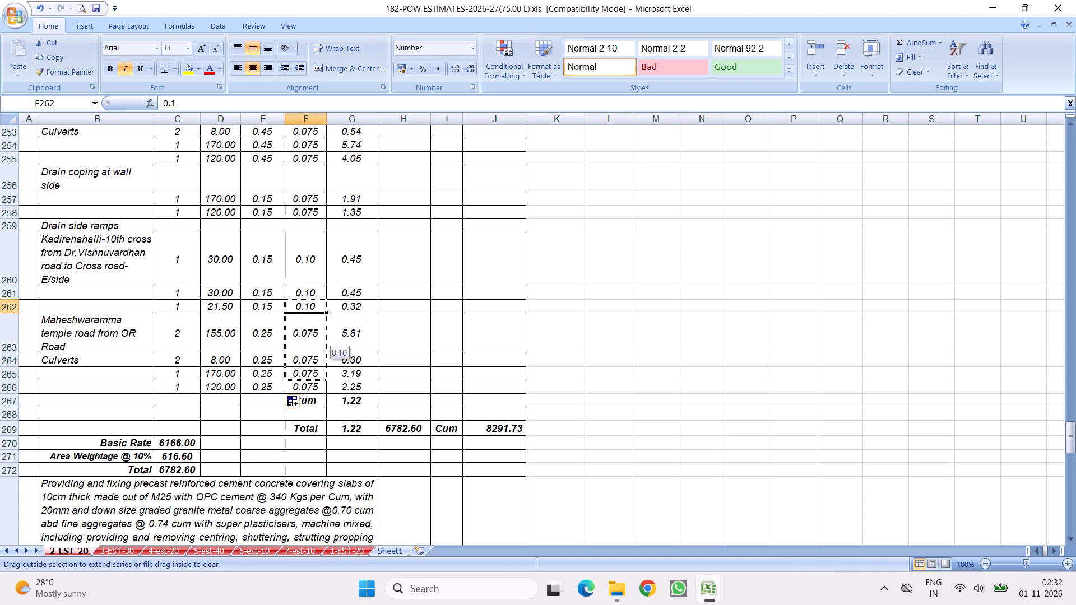
drag(317, 383, 314, 393)
Extend the Cum total formula in G267 to sum G251:G266.
click(351, 402)
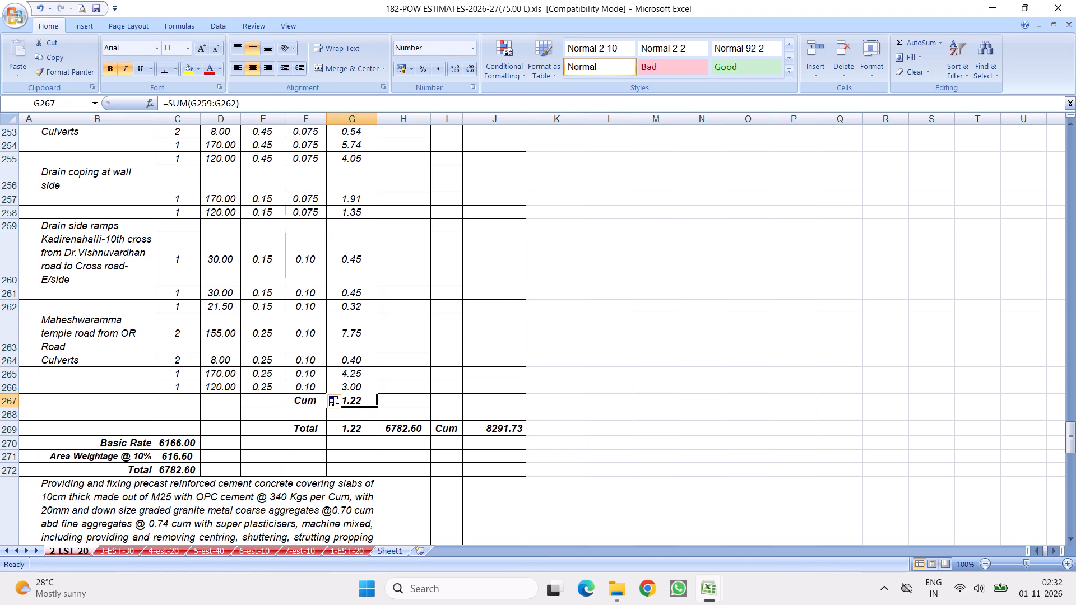
click(245, 105)
scroll(400, 285, up, 4)
scroll(393, 288, down, 2)
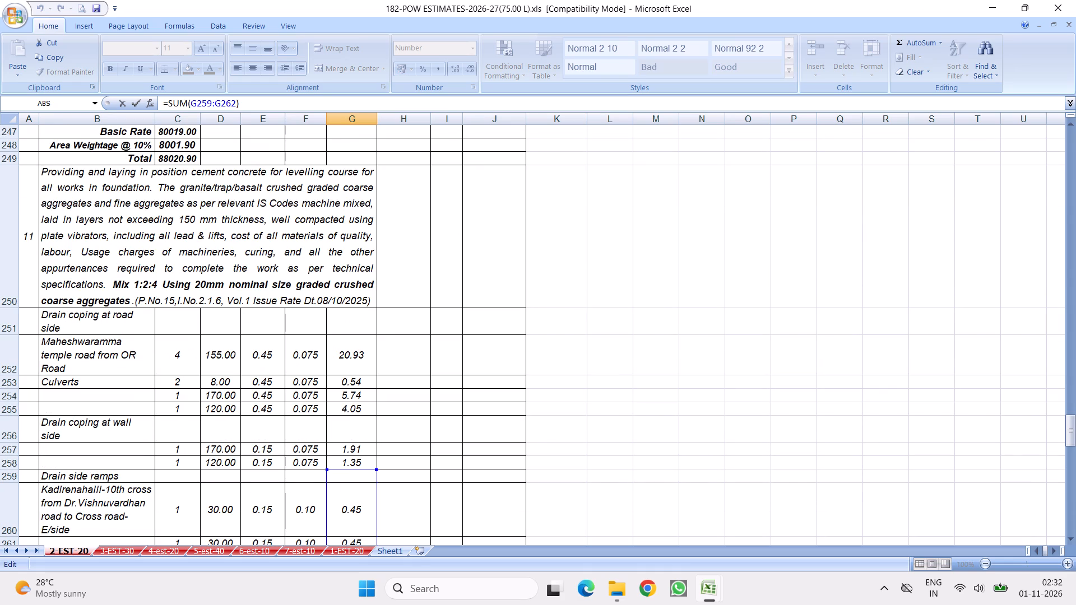
drag(377, 469, 374, 319)
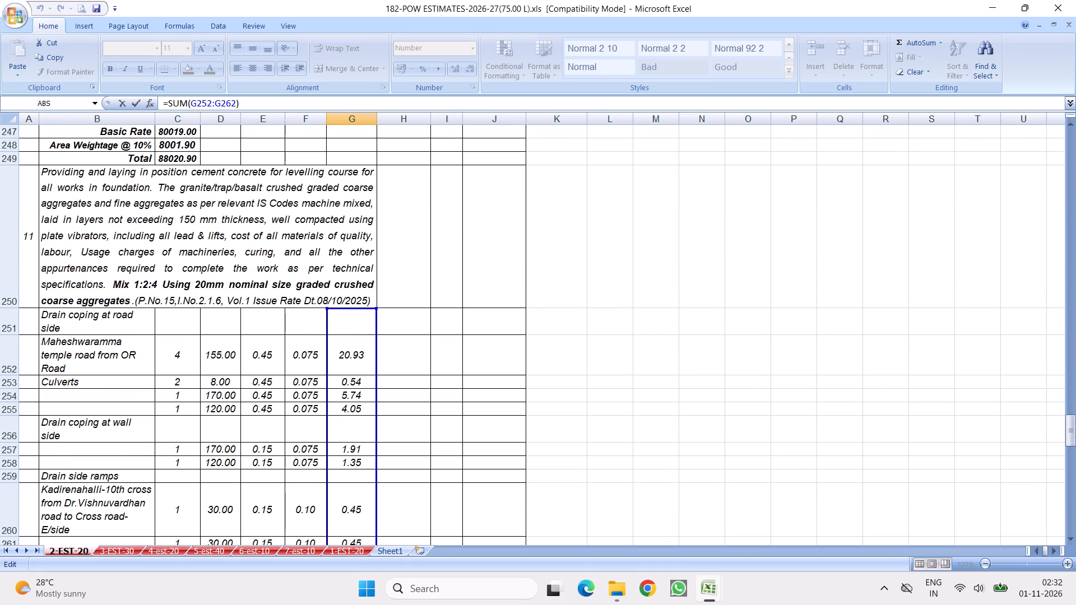
drag(374, 319, 374, 317)
scroll(386, 334, down, 3)
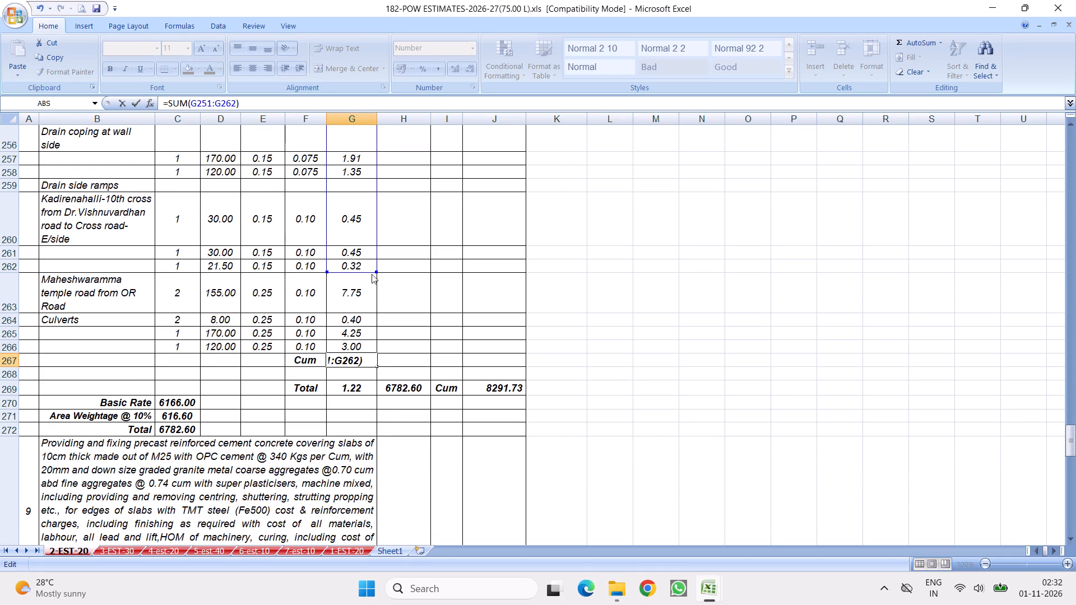
drag(374, 272, 351, 346)
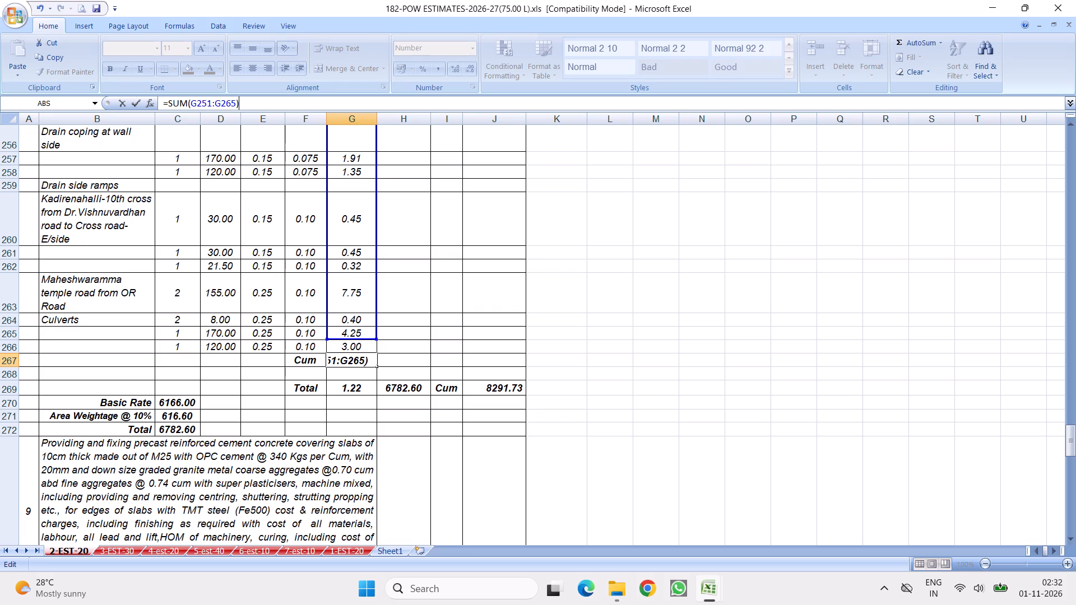
drag(351, 346, 351, 347)
click(898, 42)
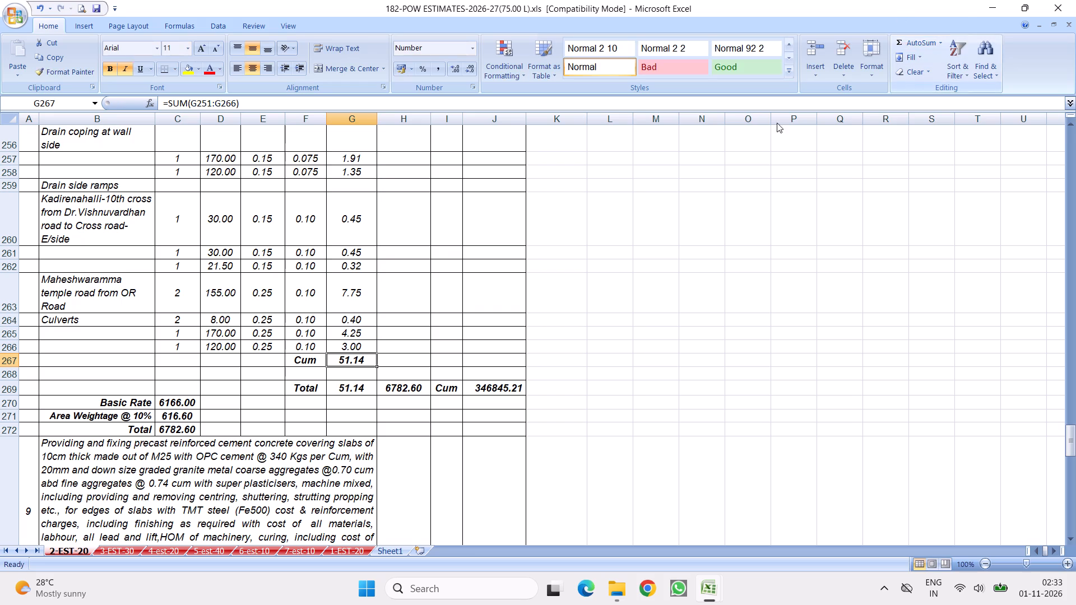
Copy rows 281 to 295, the B S slab, line dressing and machine cutting items, from the reference workbook's DRAIN R & R- sheet.
scroll(359, 379, down, 5)
click(257, 282)
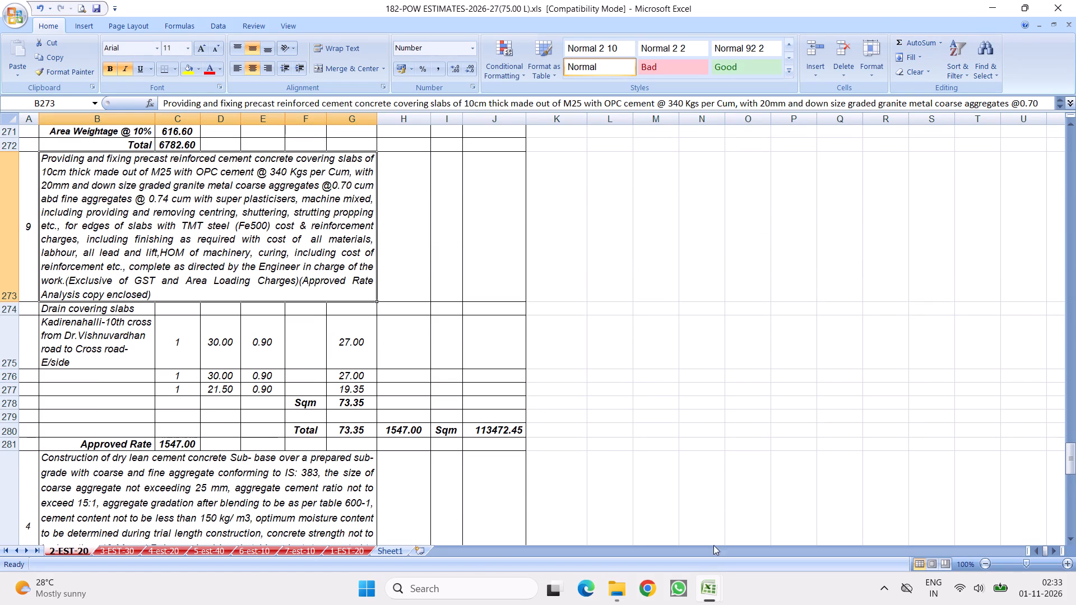
click(787, 505)
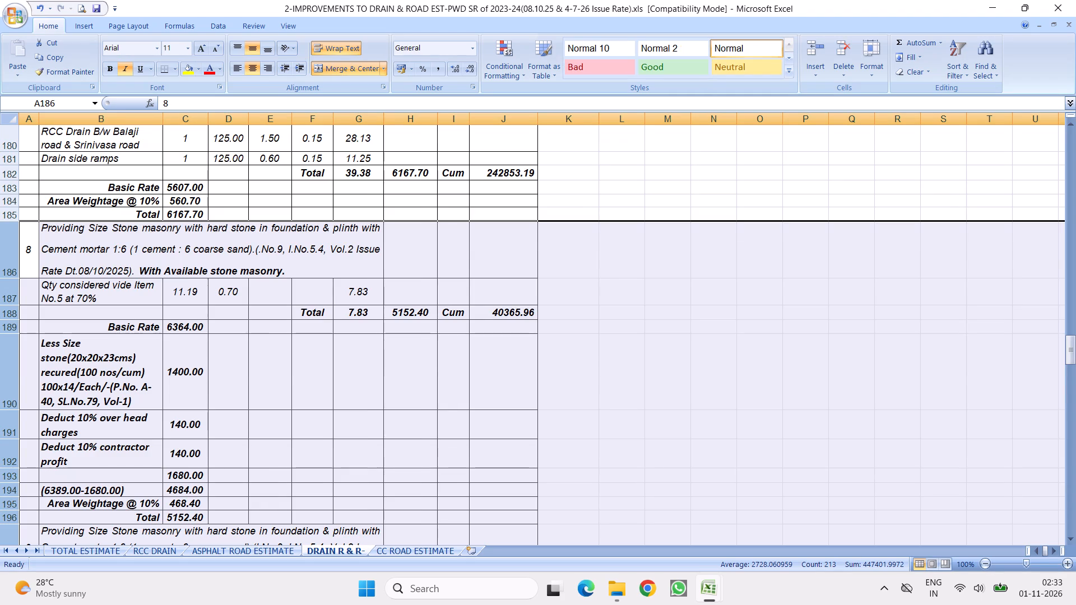
scroll(335, 356, down, 8)
scroll(336, 297, down, 18)
scroll(306, 252, down, 5)
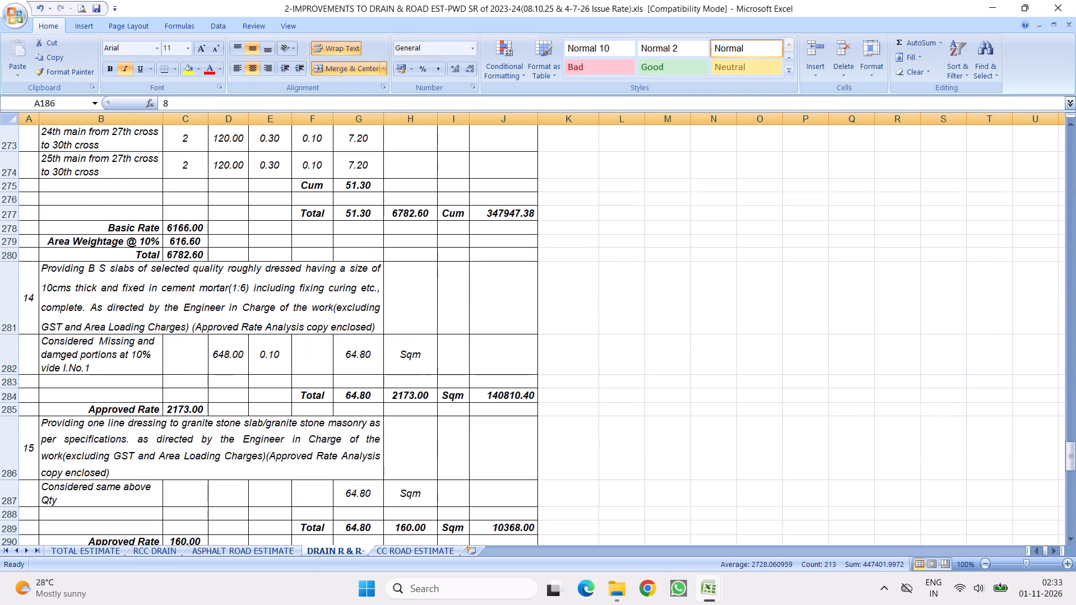
scroll(195, 215, up, 1)
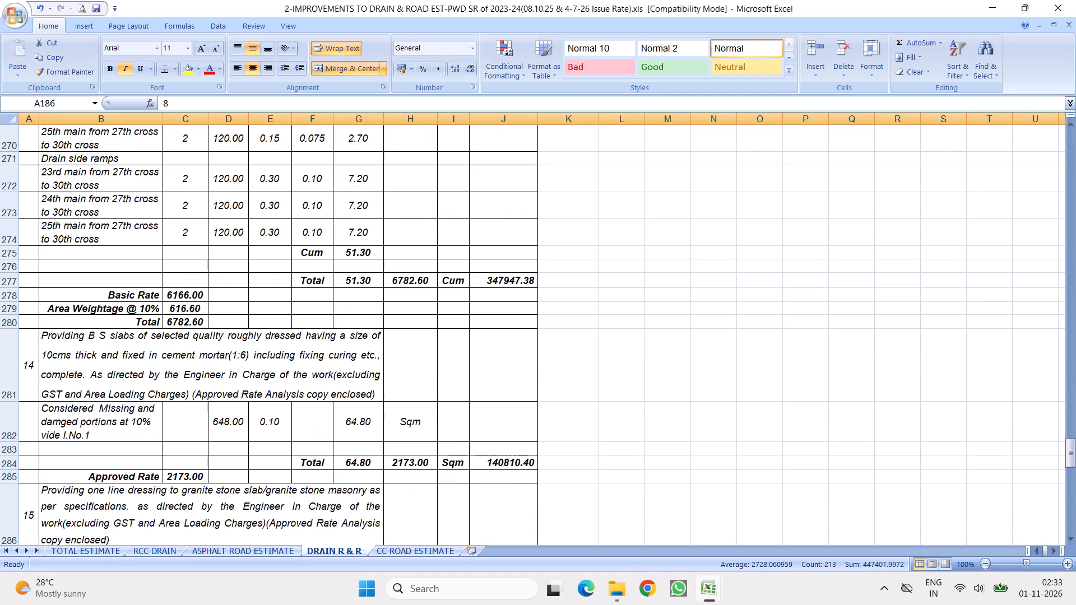
scroll(236, 236, up, 2)
scroll(238, 243, down, 5)
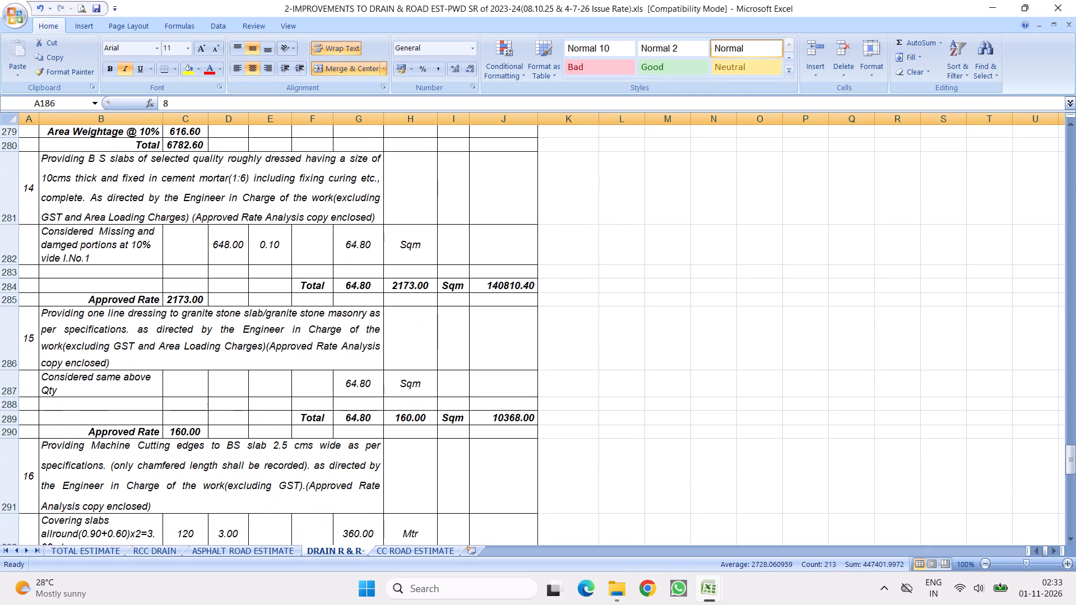
click(180, 190)
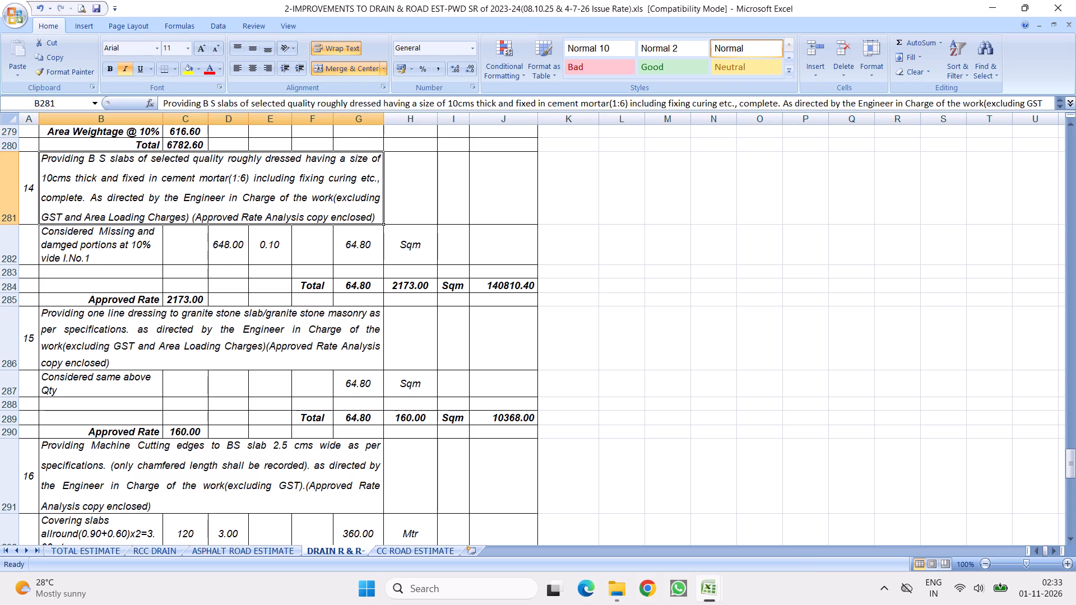
drag(0, 190, 105, 564)
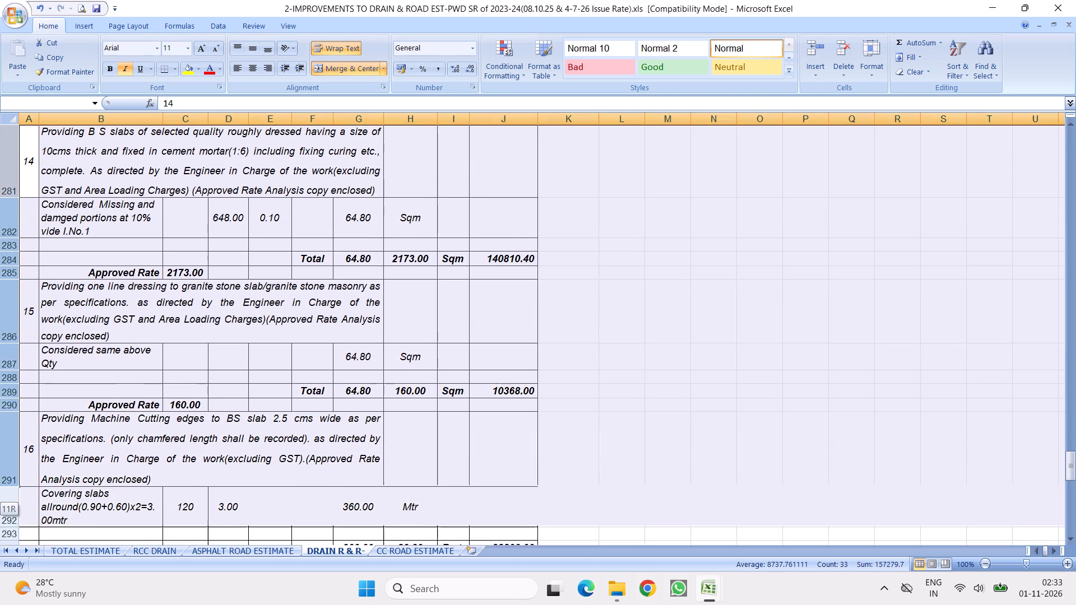
drag(105, 564, 250, 257)
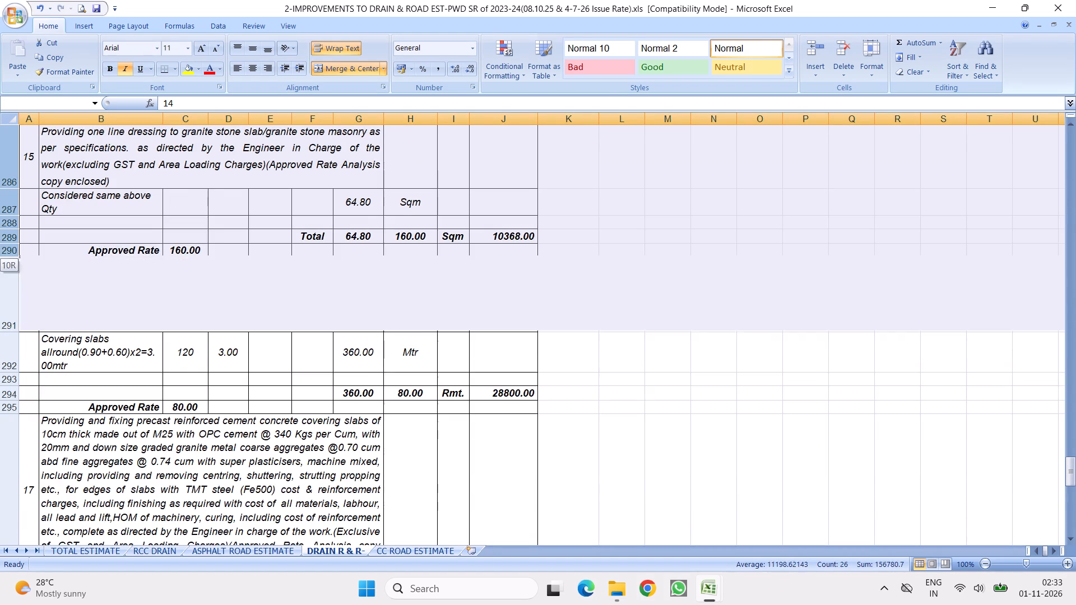
drag(250, 257, 221, 402)
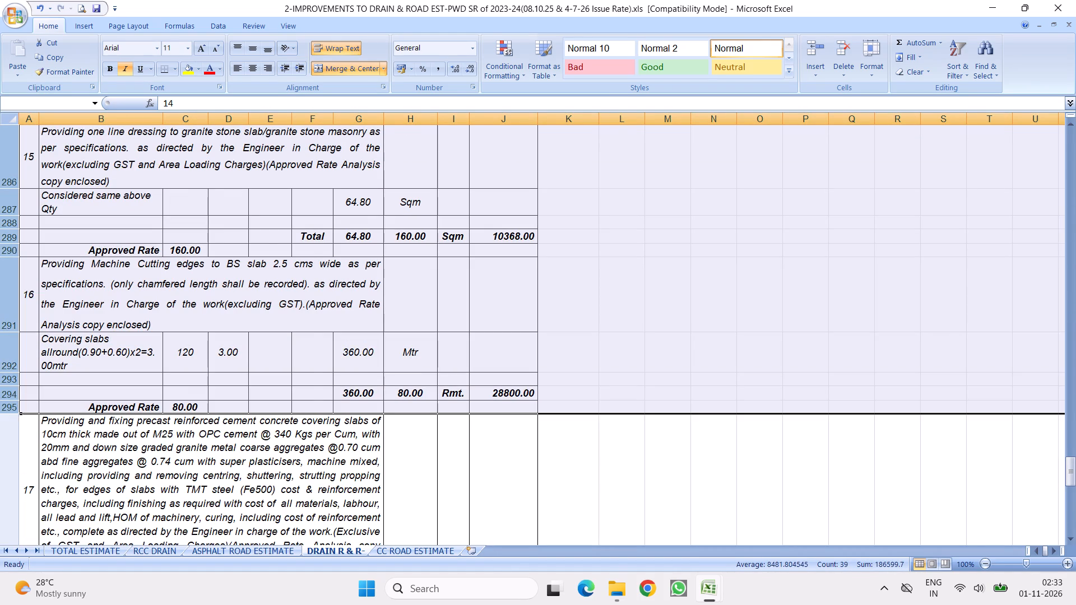
right_click(152, 283)
click(186, 305)
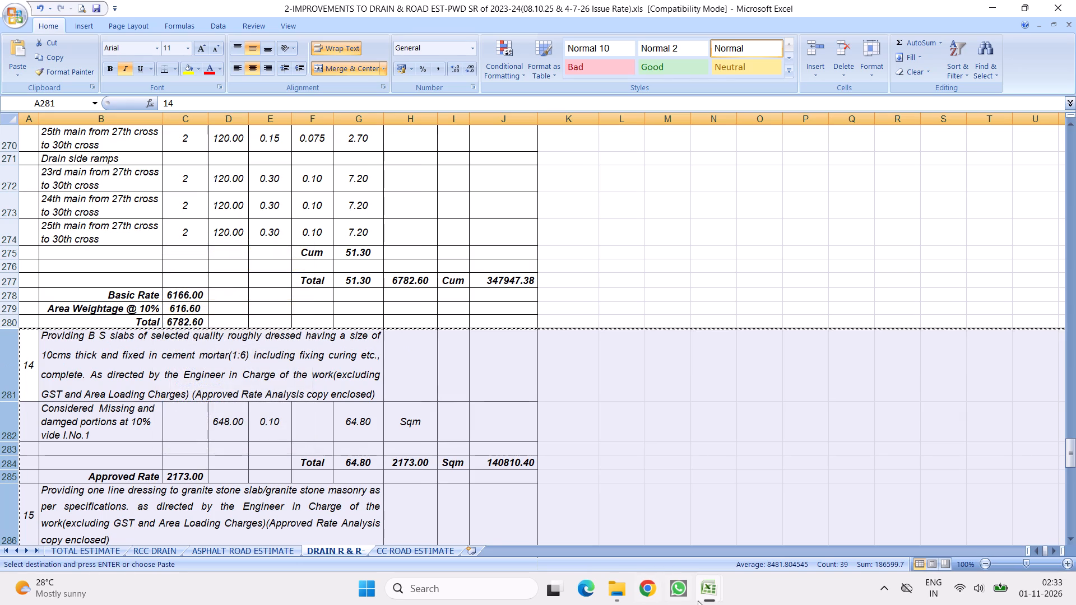
Insert the copied rows in the 2-EST-20 sheet at row 282, above the dry lean cement concrete item.
click(706, 588)
click(643, 505)
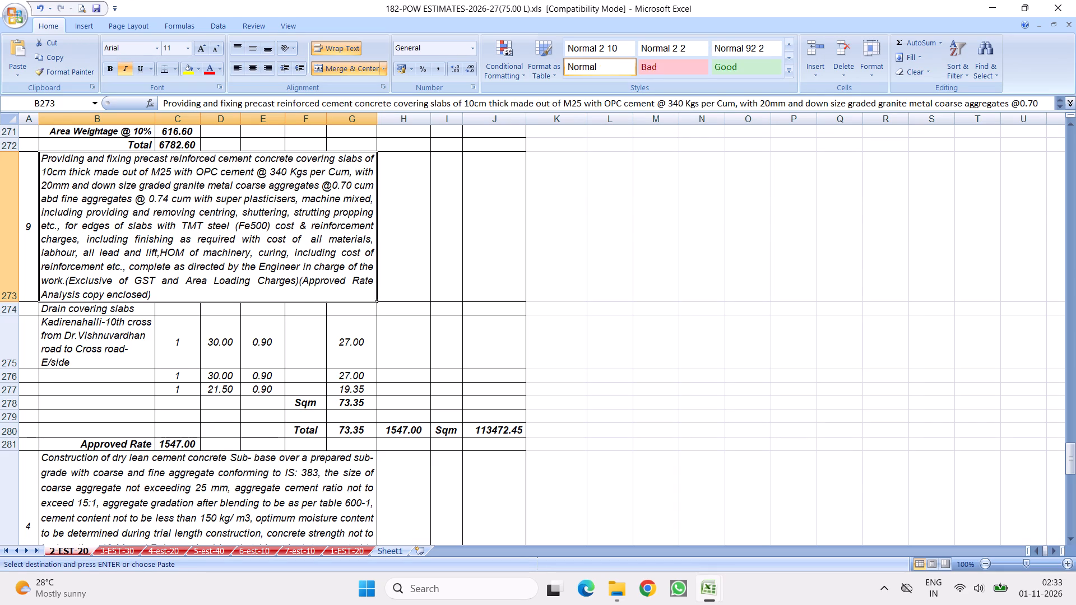
scroll(231, 325, down, 2)
click(0, 247)
right_click(0, 247)
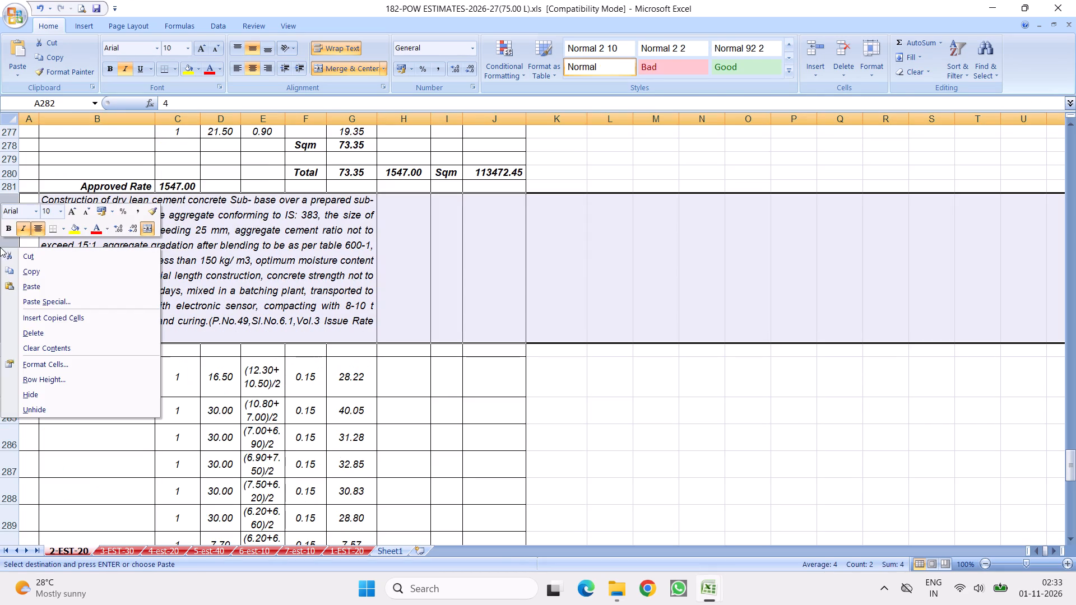
click(63, 320)
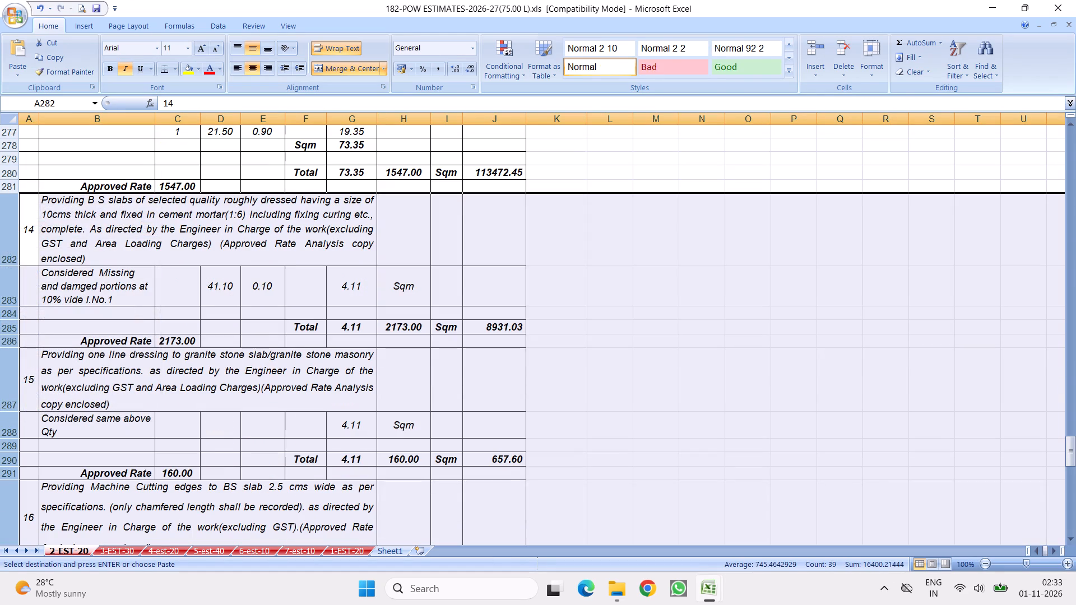
Link the B S slab quantity in D283 to the dismantling item's Sqm total in G48.
click(212, 276)
key(equal)
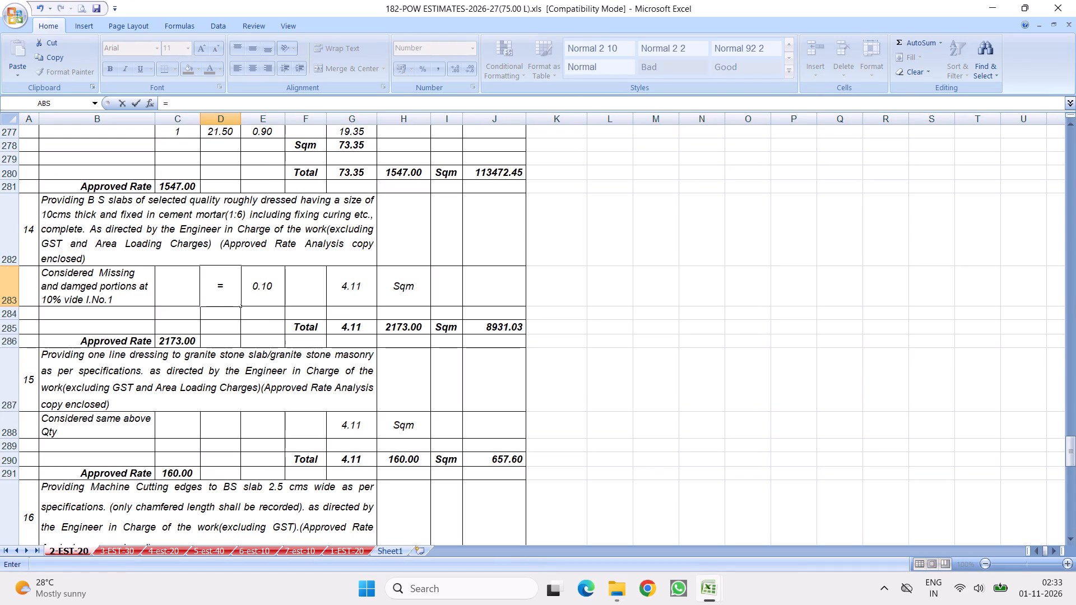
drag(1069, 451, 1073, 67)
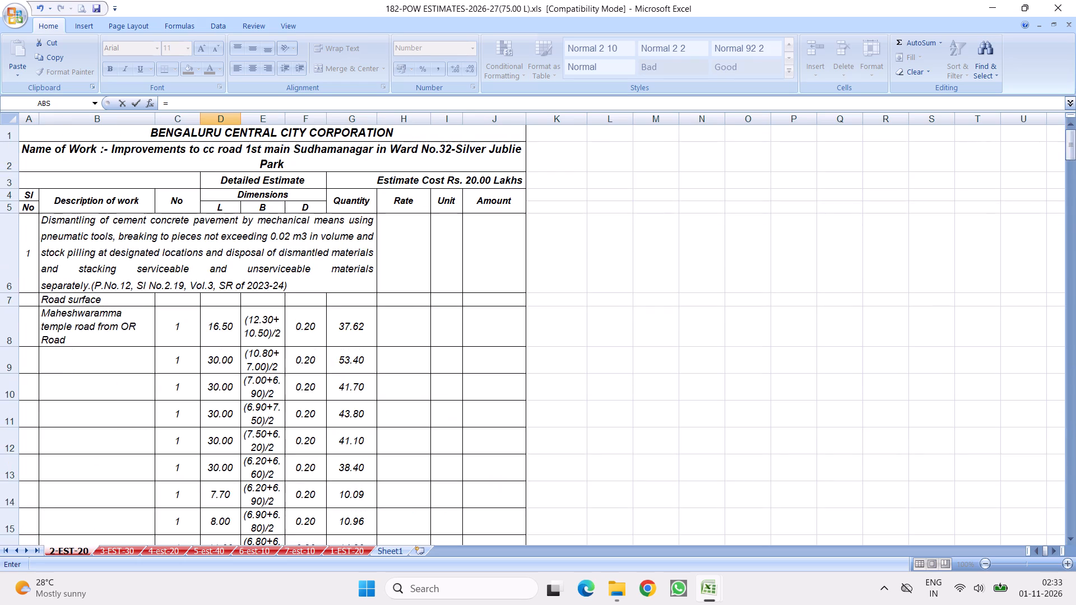
scroll(298, 264, down, 14)
scroll(263, 246, up, 2)
scroll(453, 287, down, 4)
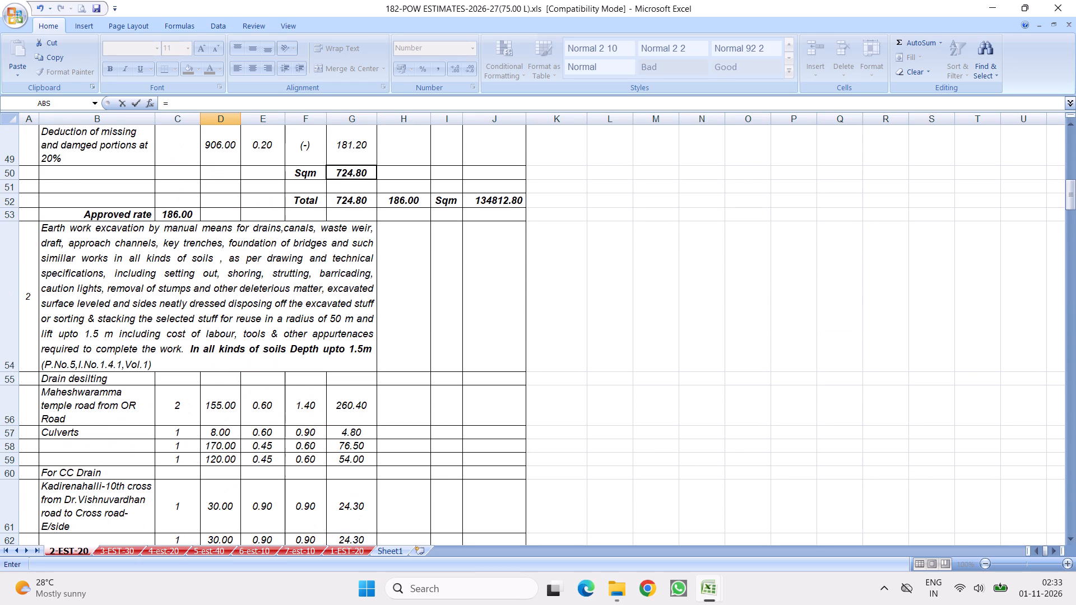
scroll(367, 169, up, 1)
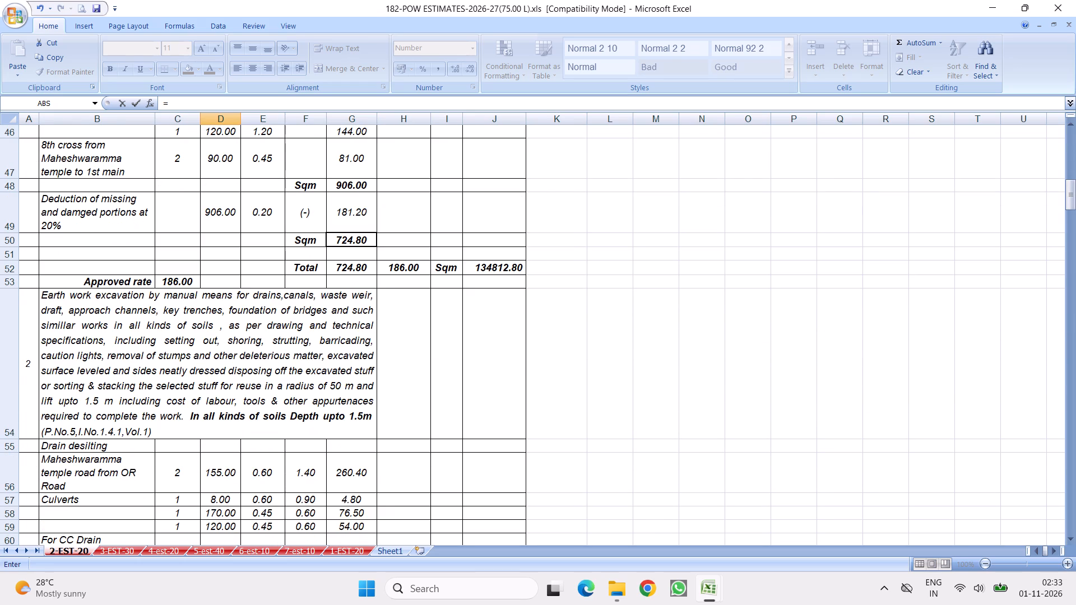
click(346, 187)
key(Return)
Set the missing and damaged portion factor in E283 to 0.20.
click(259, 370)
key(period)
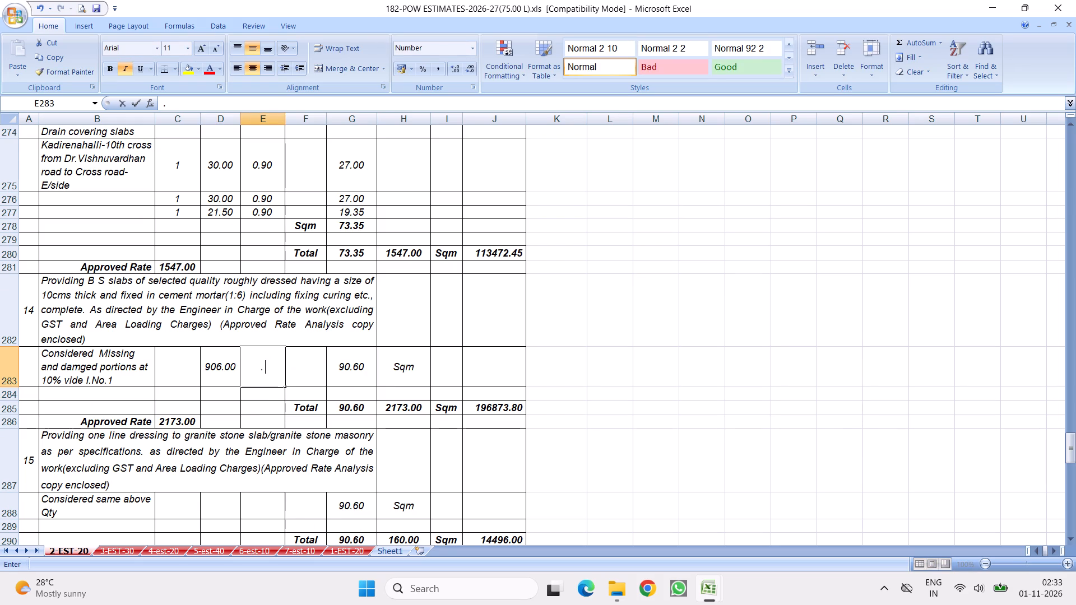
key(2)
click(432, 379)
Change the percentage in the missing and damaged portions description in B283 to 20%.
double_click(114, 369)
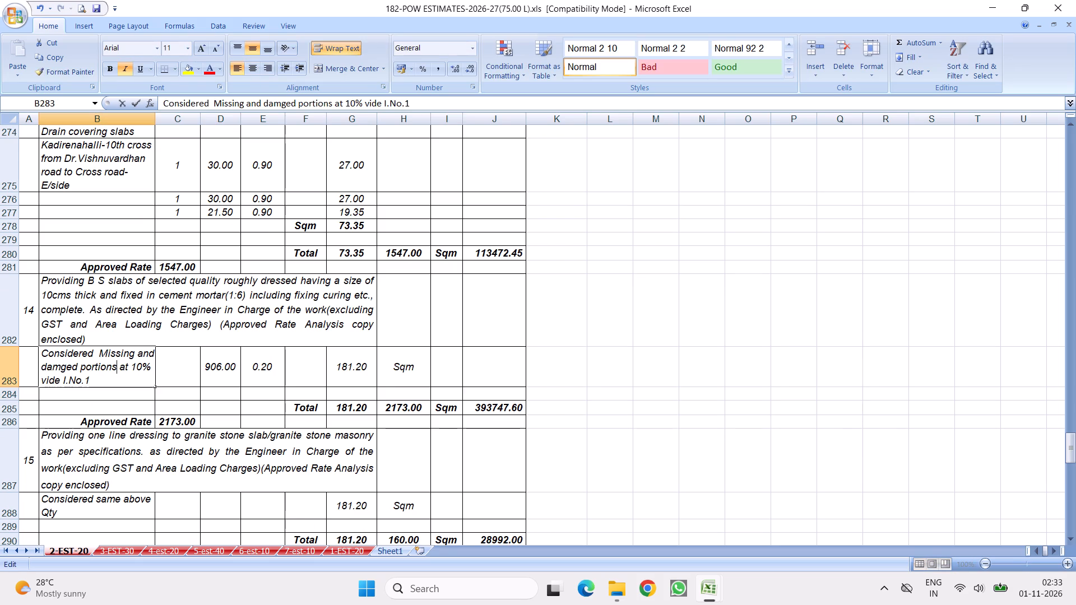
click(142, 362)
key(BackSpace)
key(BackSpace)
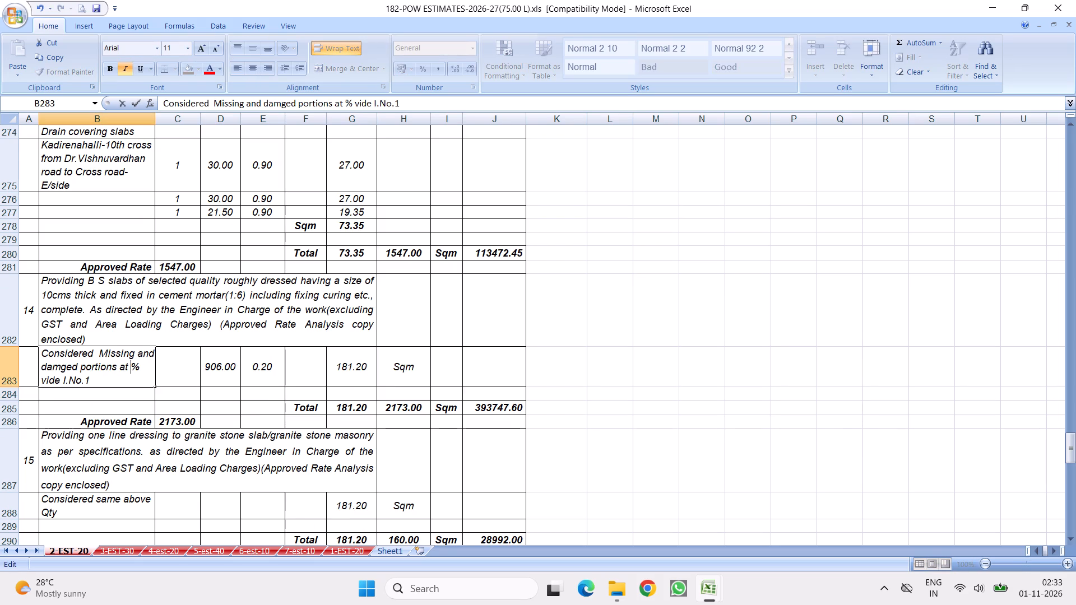
text(20)
click(240, 434)
Examine the C293 covering slab count formula and review the precast slab, B S slab and dressing items above it.
scroll(270, 458, down, 3)
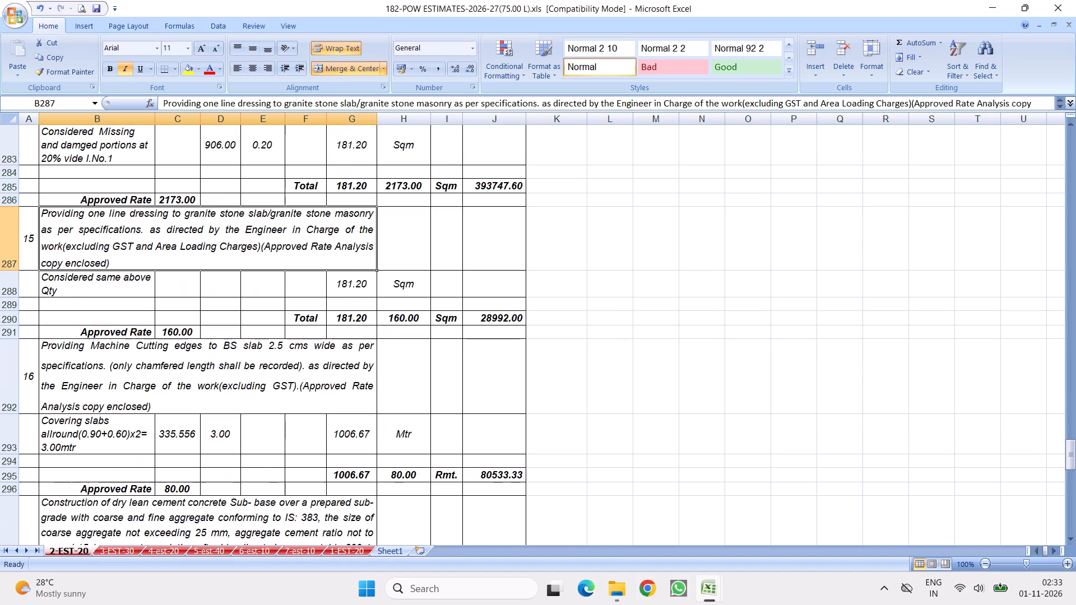
click(179, 436)
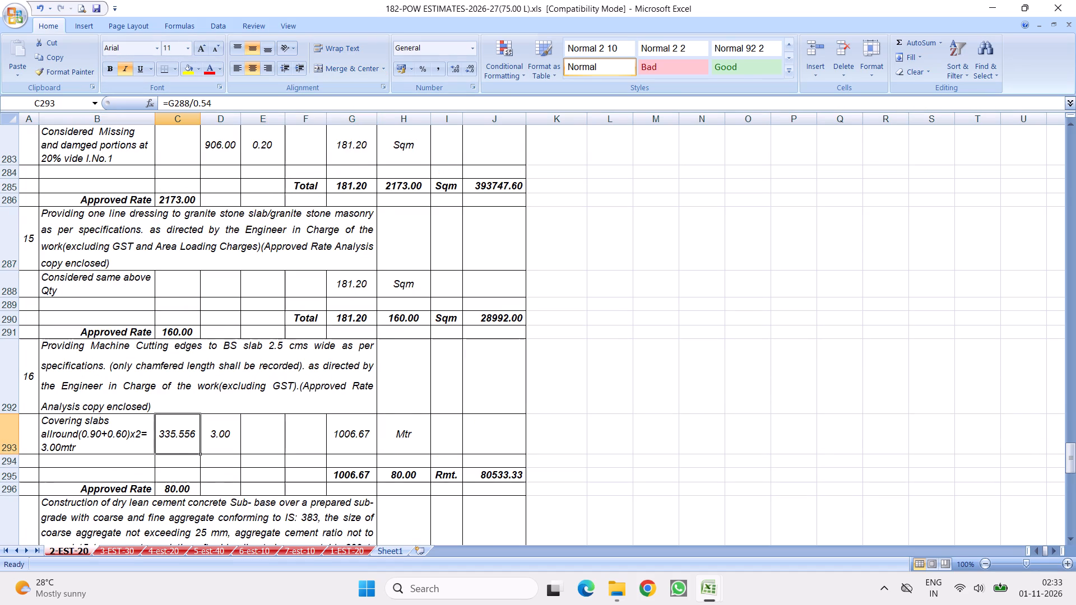
scroll(173, 318, up, 6)
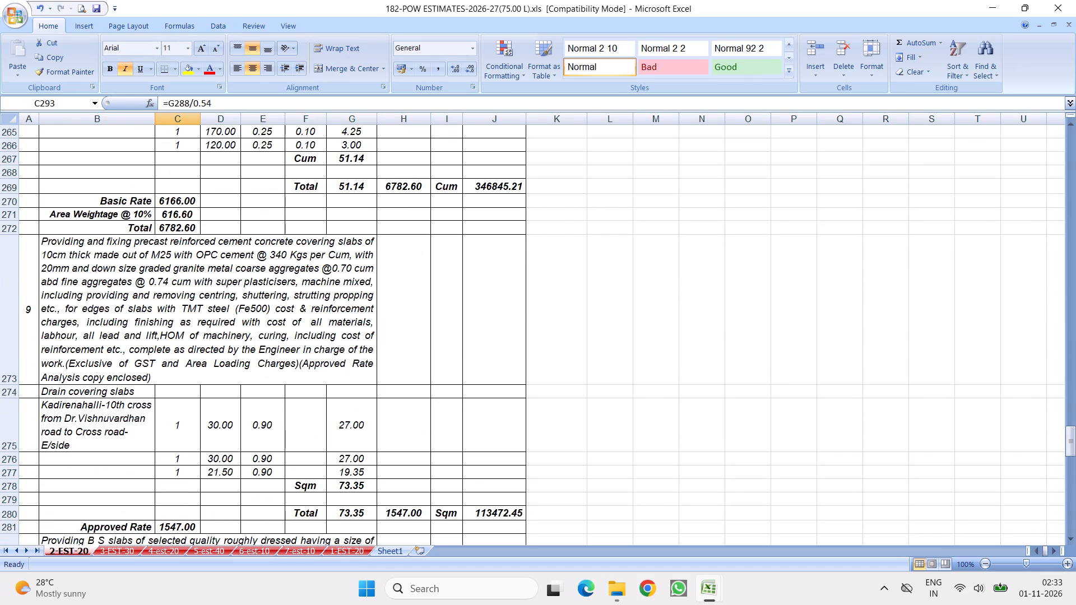
scroll(293, 343, up, 2)
scroll(266, 360, down, 3)
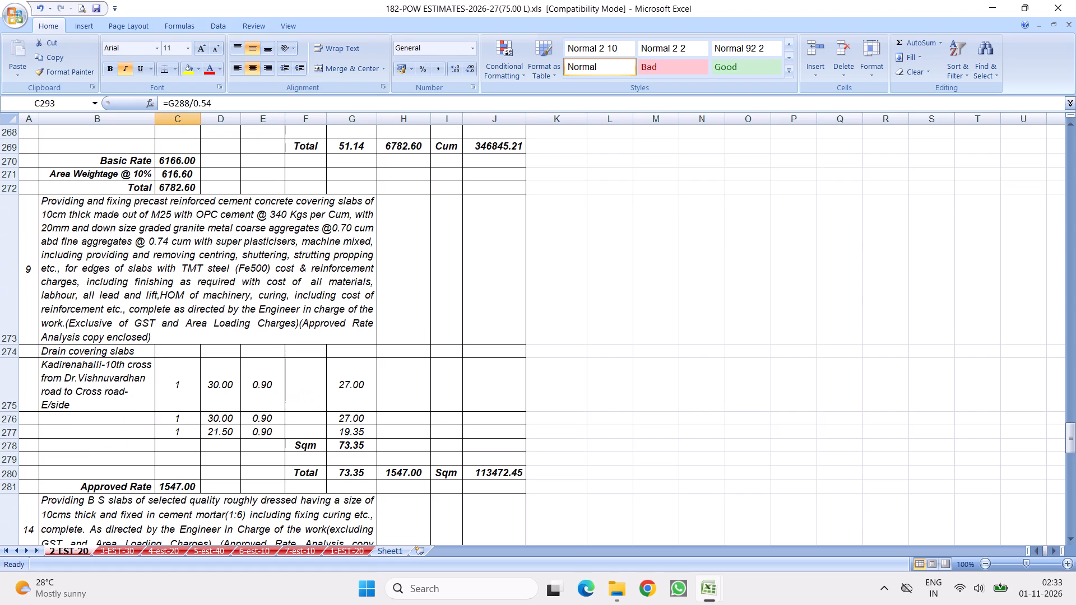
scroll(263, 348, down, 3)
scroll(260, 305, up, 2)
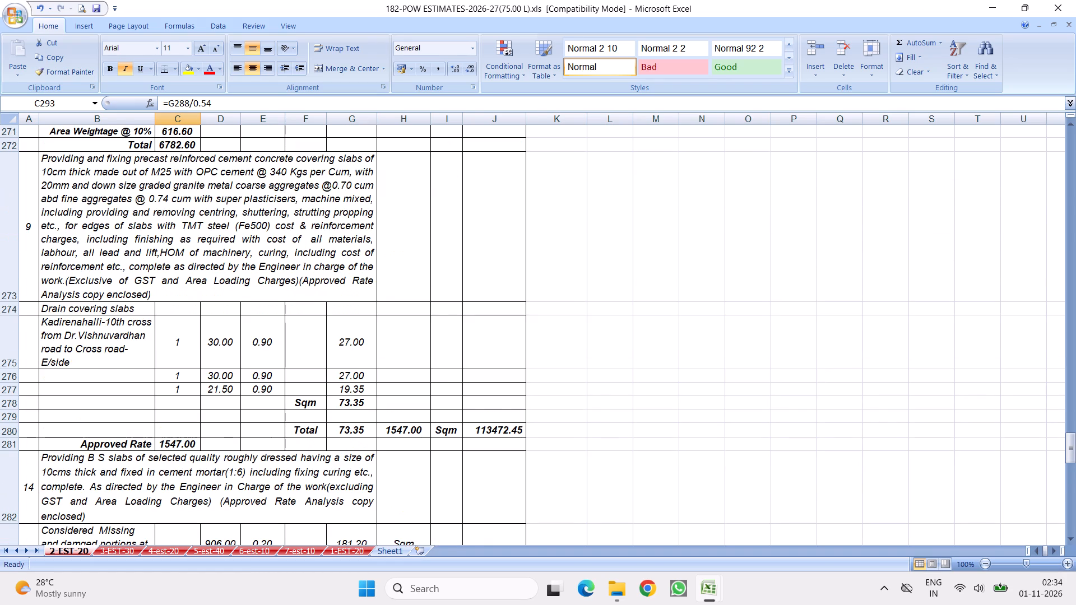
scroll(261, 315, down, 2)
click(254, 286)
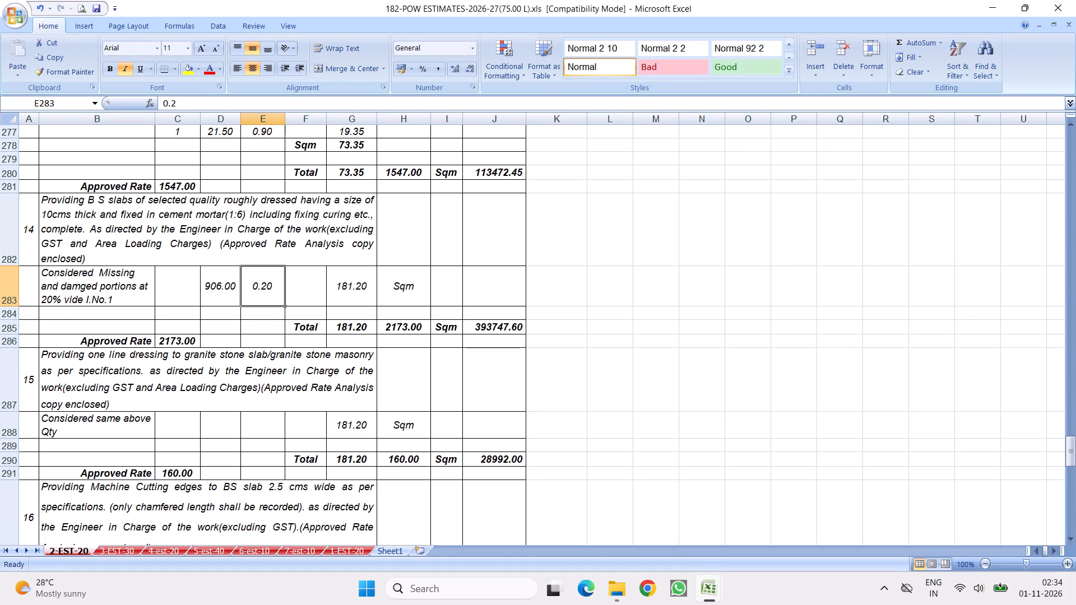
scroll(289, 393, down, 1)
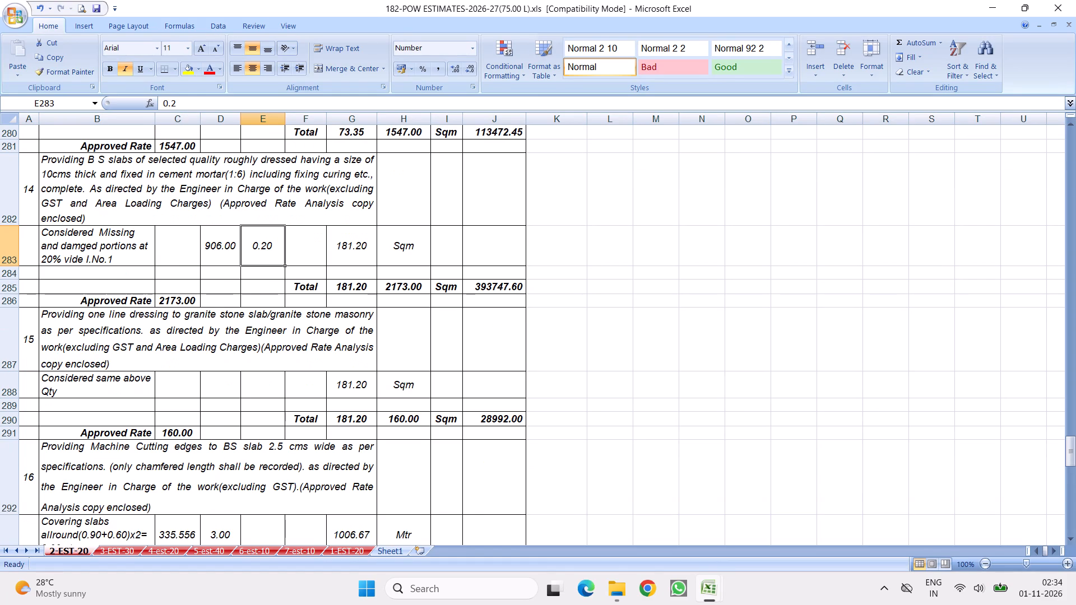
scroll(346, 328, up, 4)
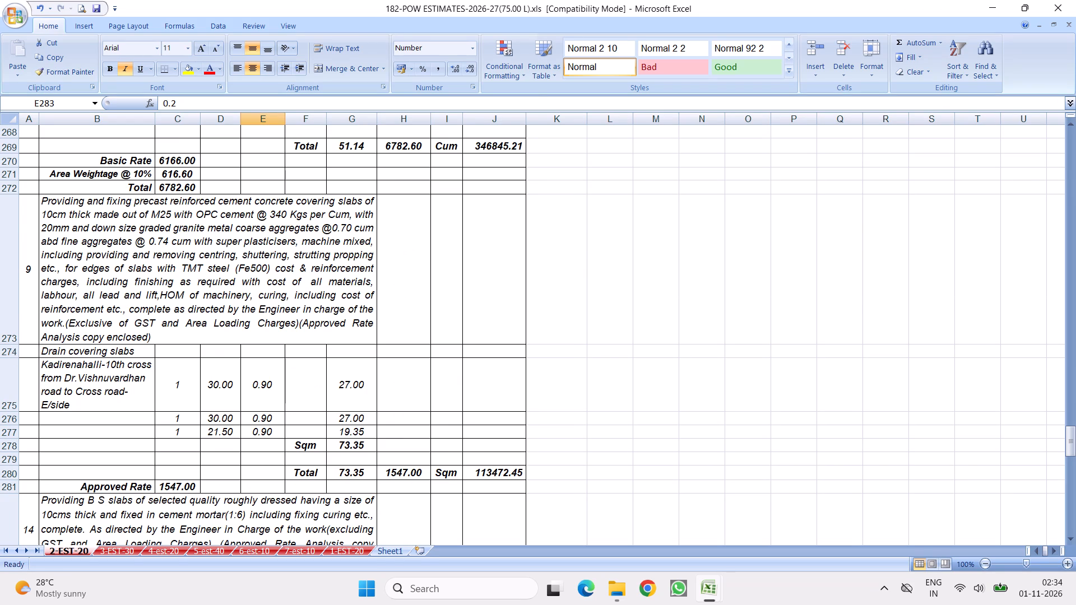
scroll(245, 352, down, 4)
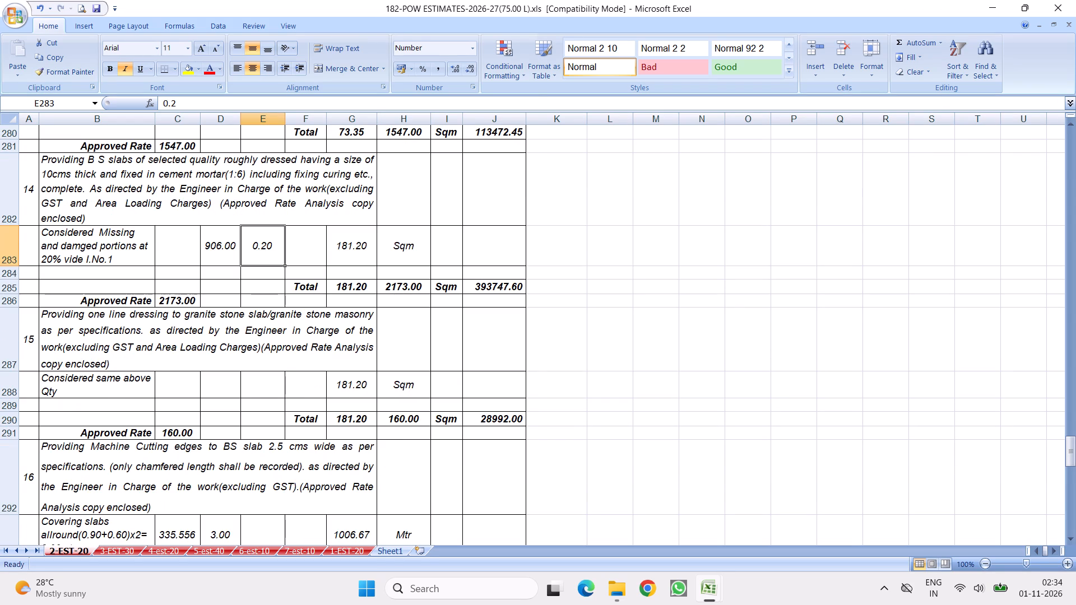
scroll(308, 389, down, 3)
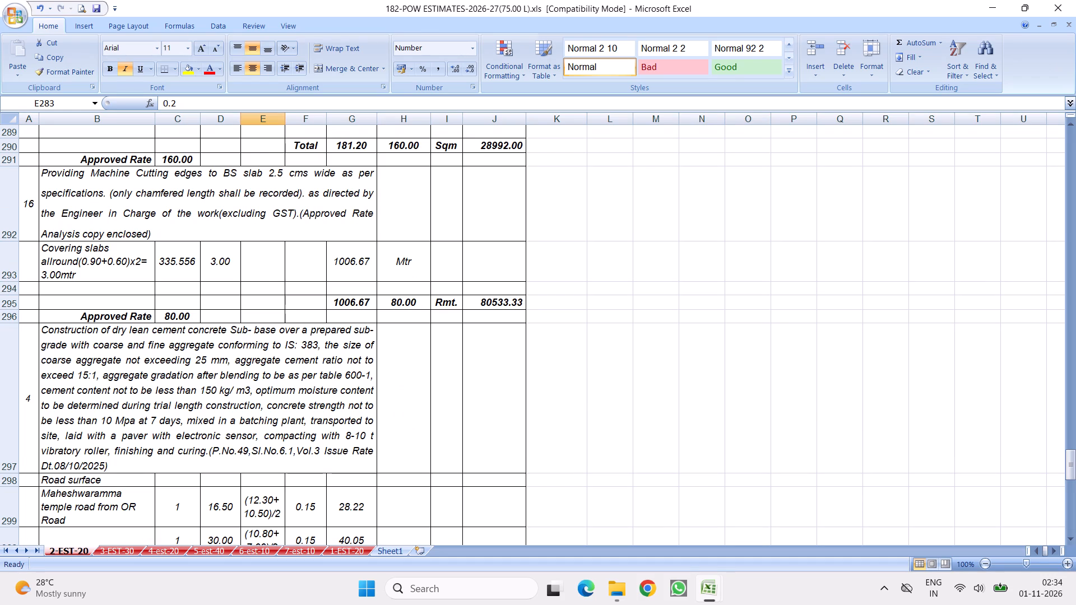
Reduce the displayed decimals of the covering slab count in C293 to a whole number.
click(172, 260)
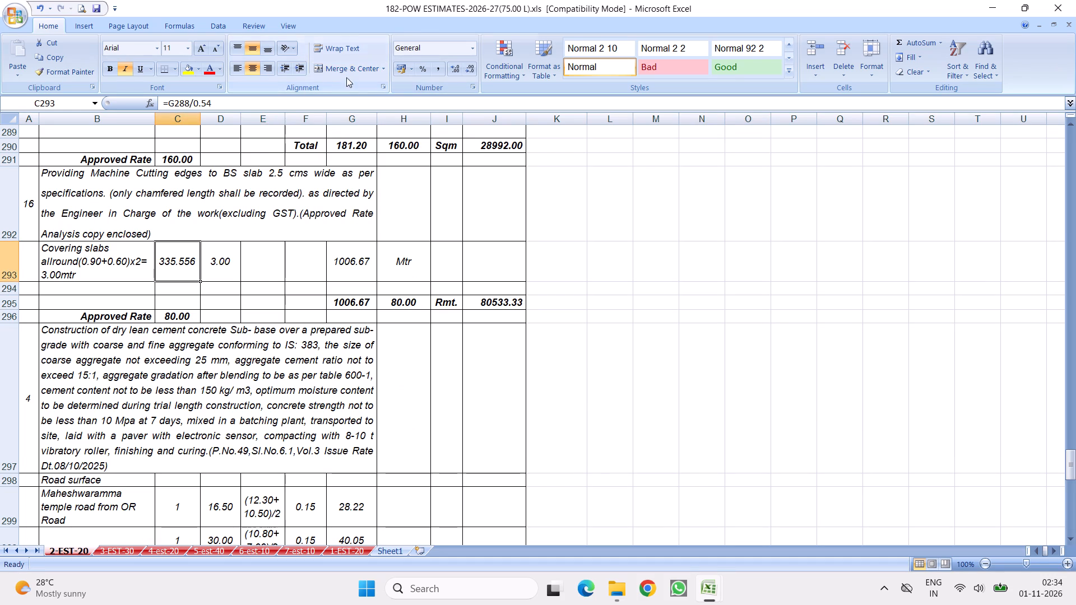
click(467, 66)
double_click(467, 66)
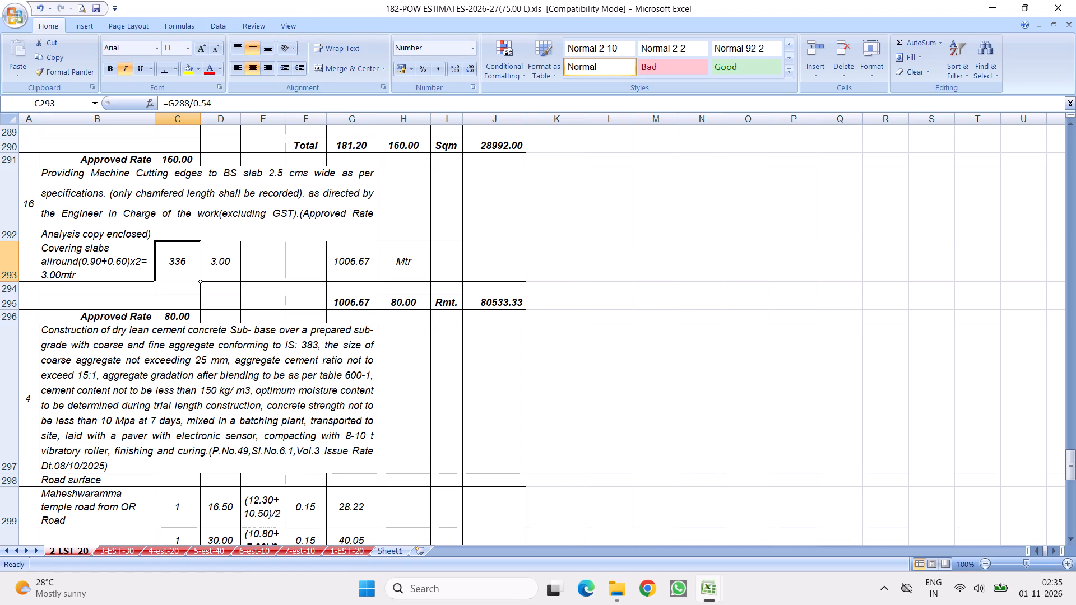
Change the covering slab perimeter description in B293 to allround(1.20+0.60)x2=3.60mtr.
double_click(92, 260)
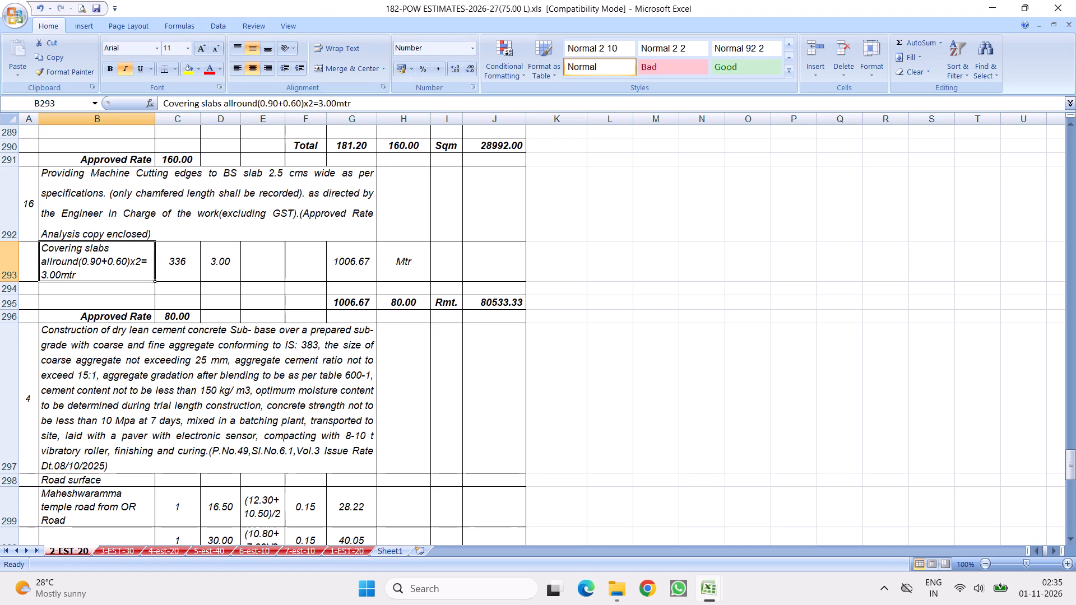
key(Right)
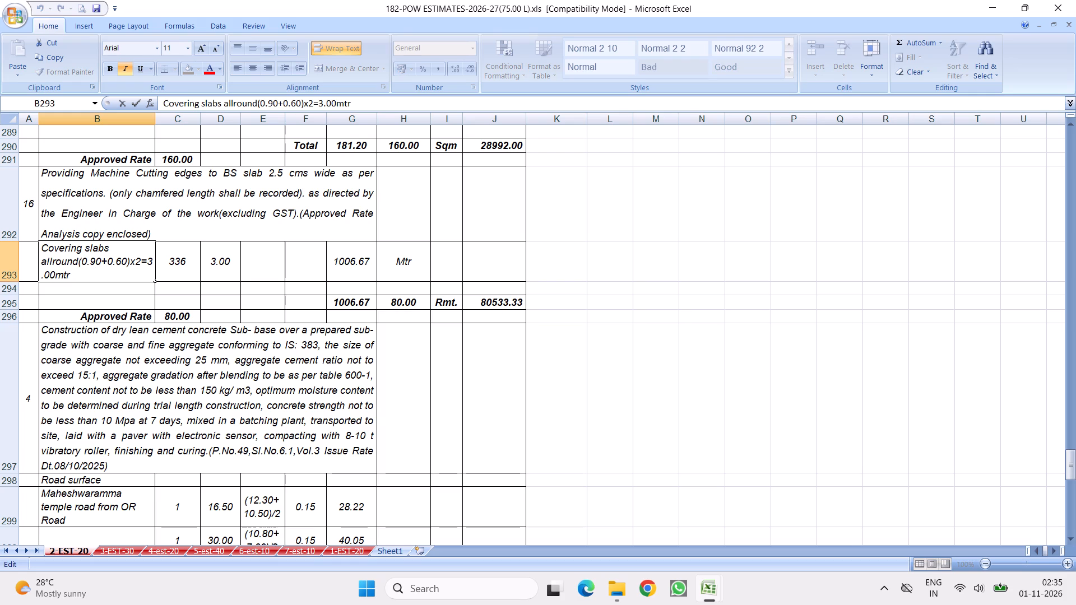
key(BackSpace)
key(BackSpace)
key(BackSpace)
key(BackSpace)
text(1.20)
drag(49, 273, 50, 281)
key(BackSpace)
key(6)
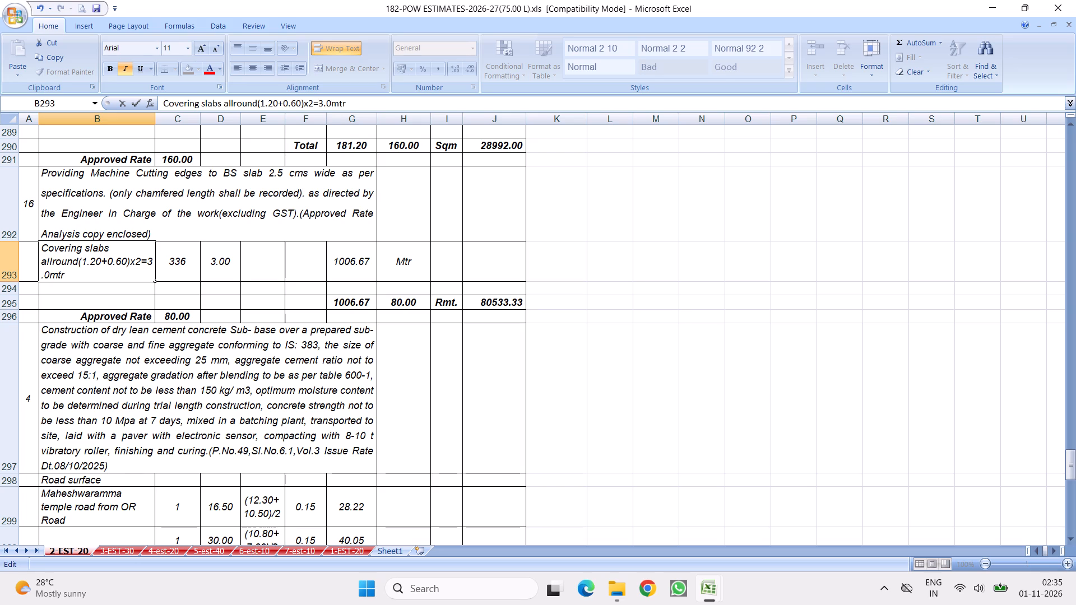
click(225, 323)
Set the covering slab perimeter length in D293 to 3.6.
click(217, 263)
text(3.6)
click(317, 302)
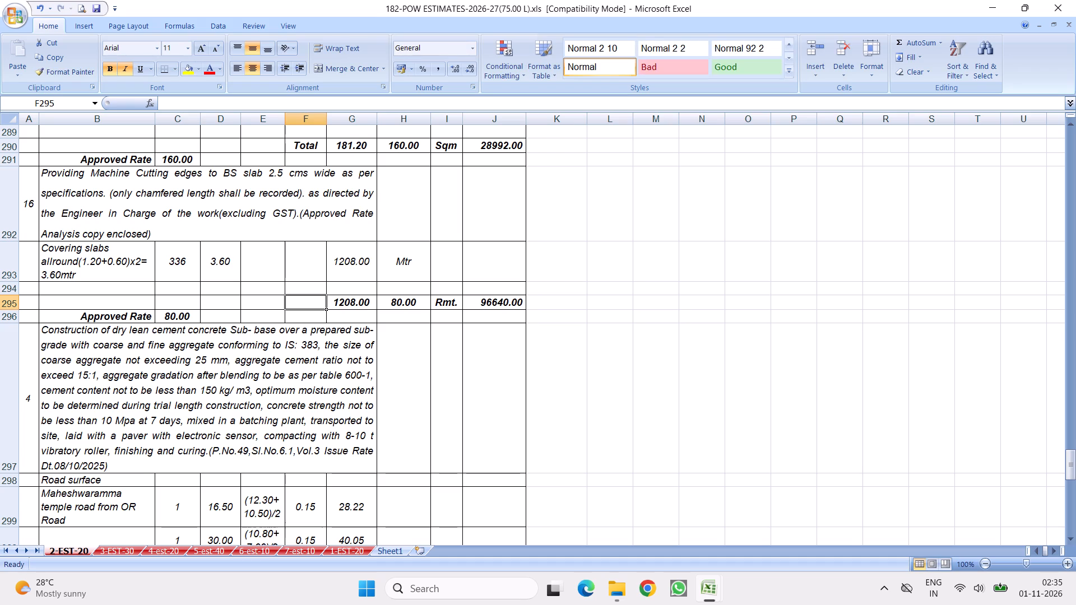
Change the divisor in the C293 covering slab count formula to 0.72, giving =G288/0.72.
click(169, 268)
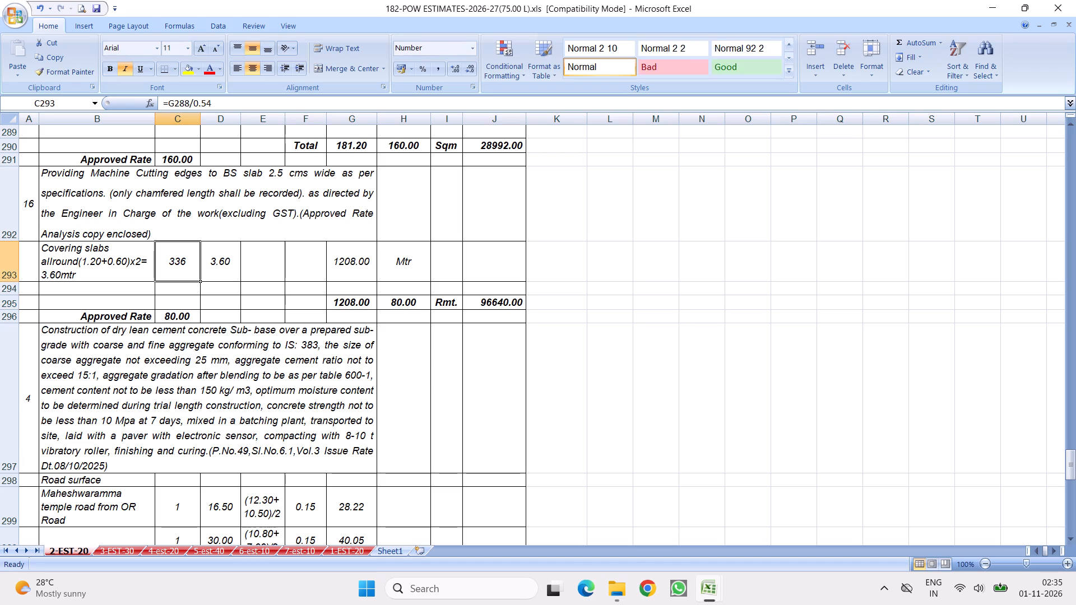
click(226, 99)
key(BackSpace)
key(BackSpace)
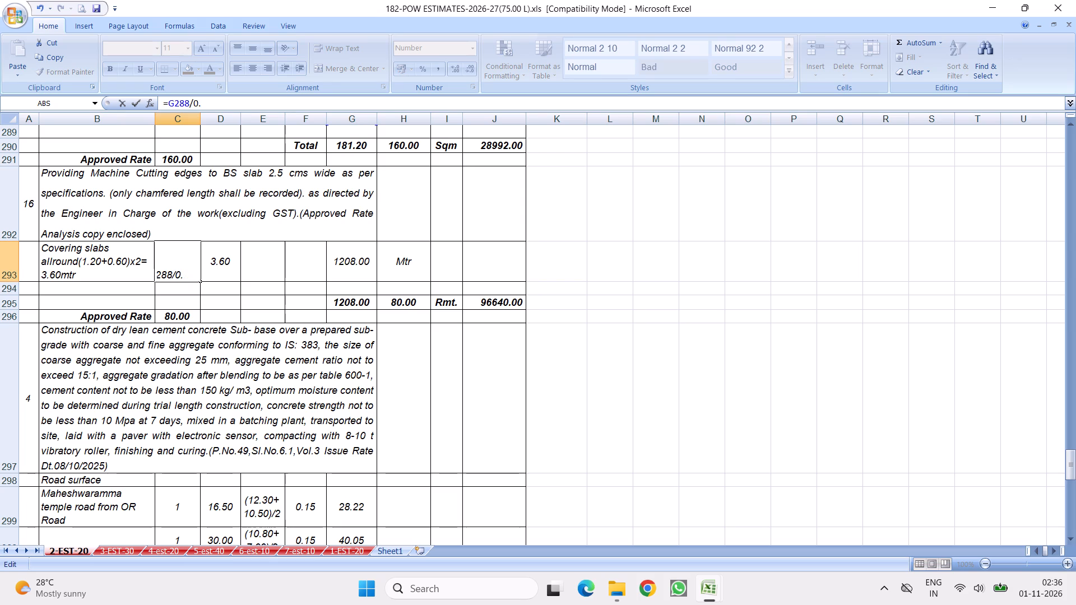
key(7)
key(2)
key(Return)
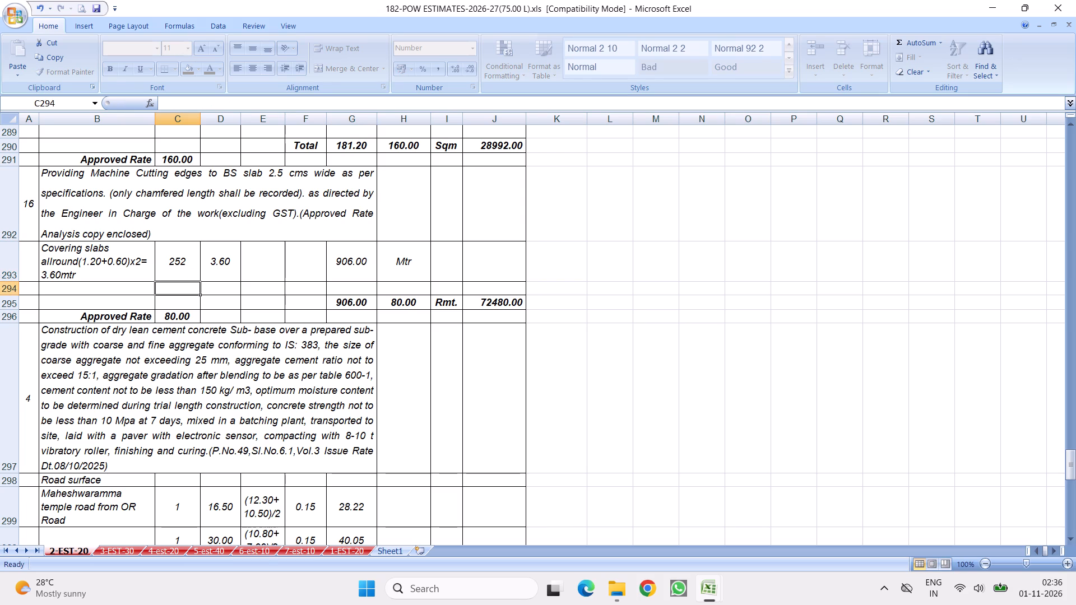
Switch to the 2-IMPROVEMENTS TO DRAIN & ROAD reference workbook and locate item 18, the precast kerb stones, in DRAIN R & R.
scroll(312, 319, down, 3)
scroll(276, 287, up, 4)
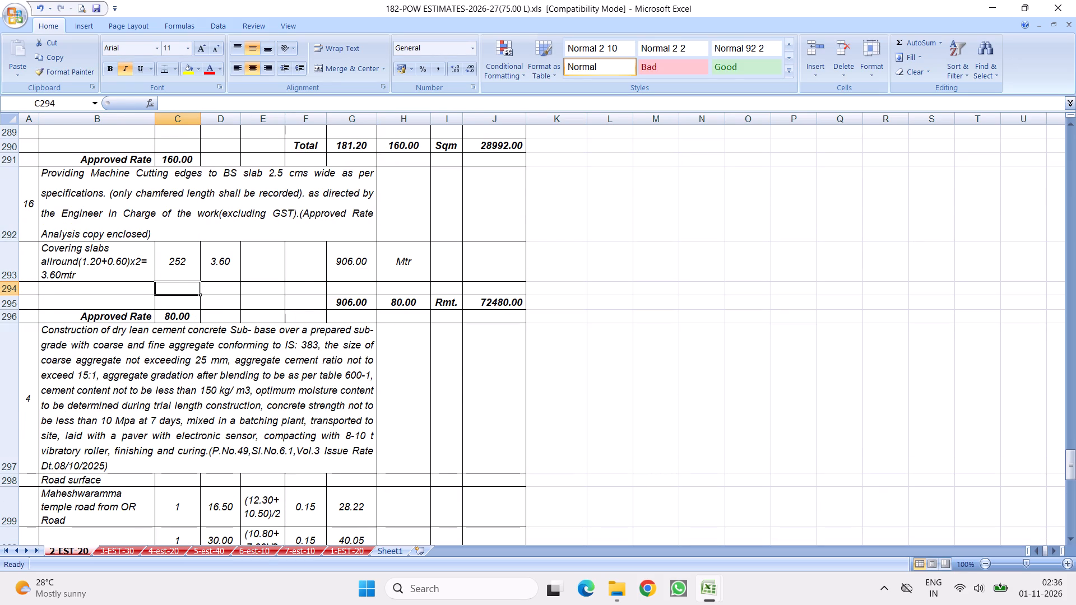
scroll(407, 370, down, 3)
click(720, 589)
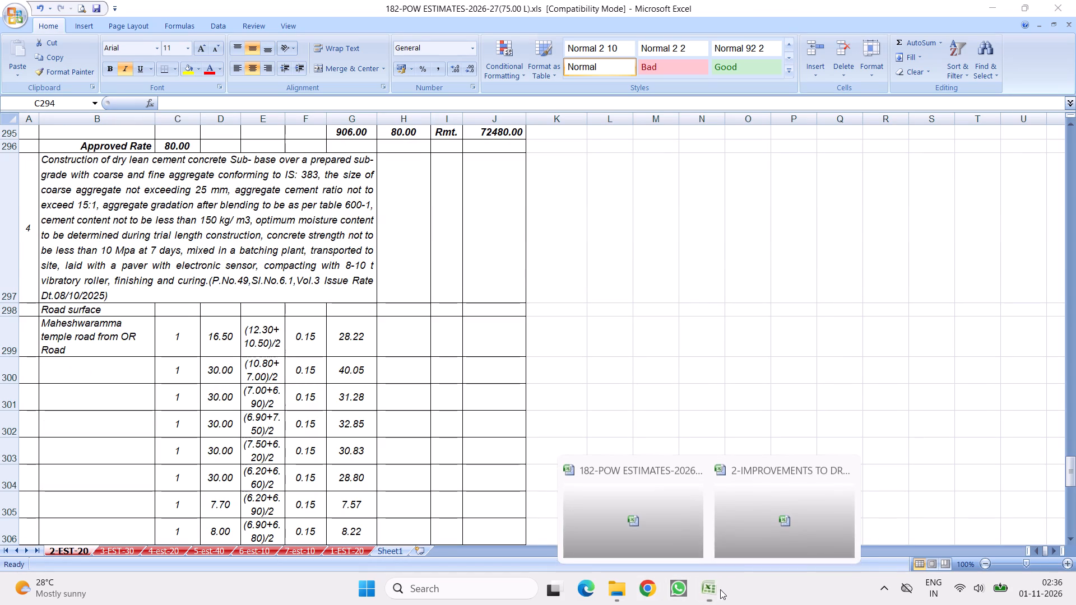
click(771, 530)
scroll(212, 341, down, 6)
scroll(272, 416, down, 5)
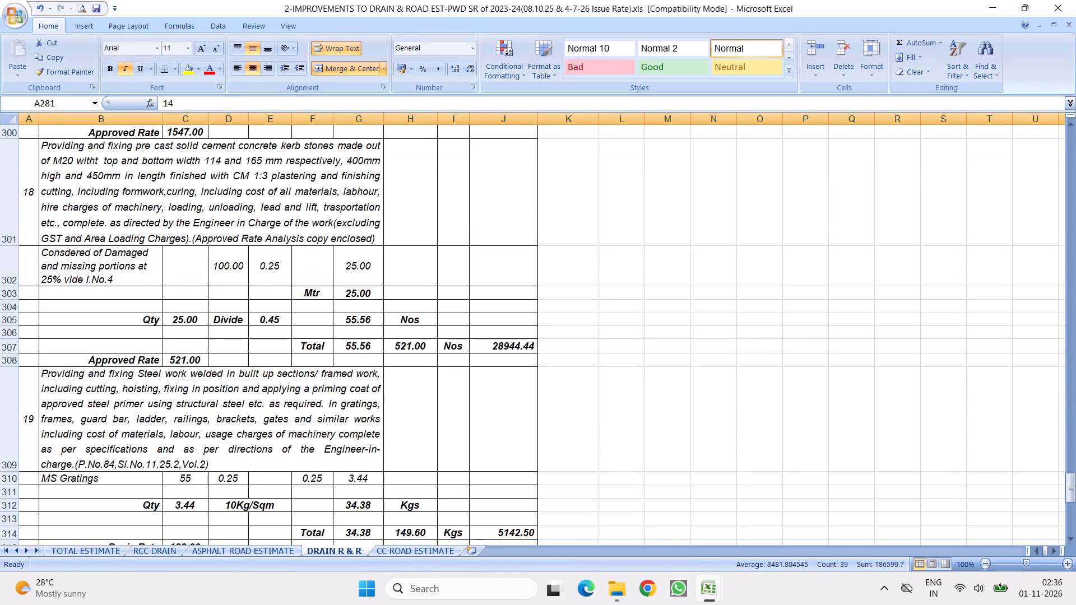
scroll(325, 341, up, 1)
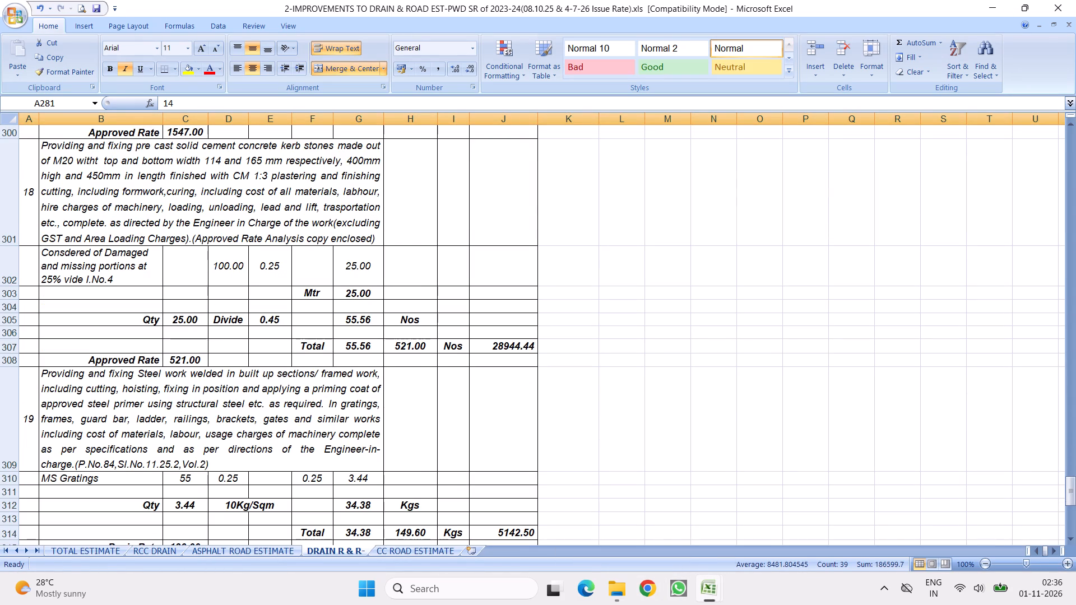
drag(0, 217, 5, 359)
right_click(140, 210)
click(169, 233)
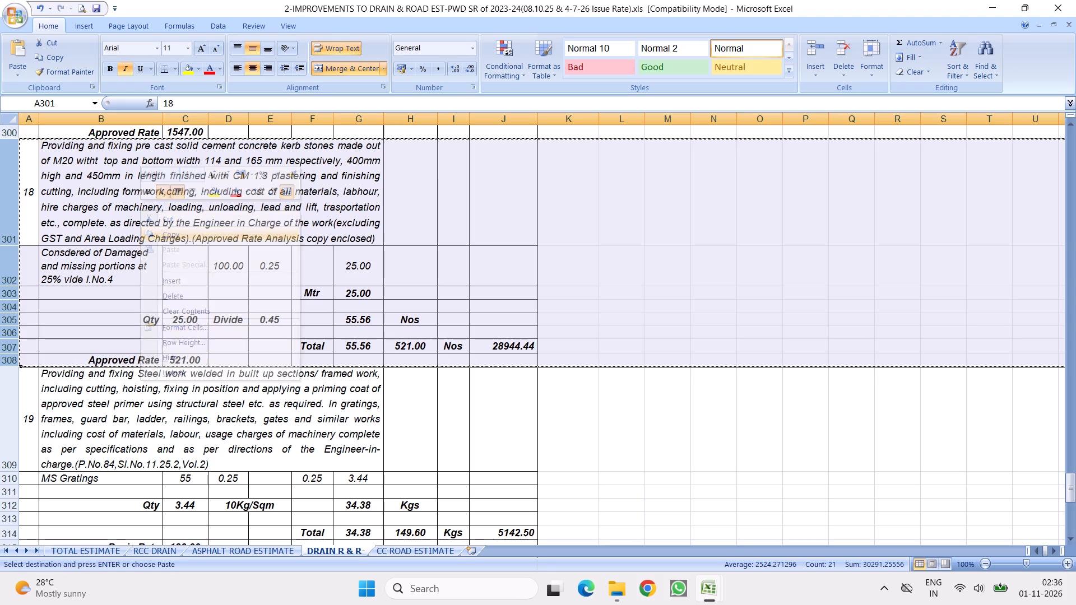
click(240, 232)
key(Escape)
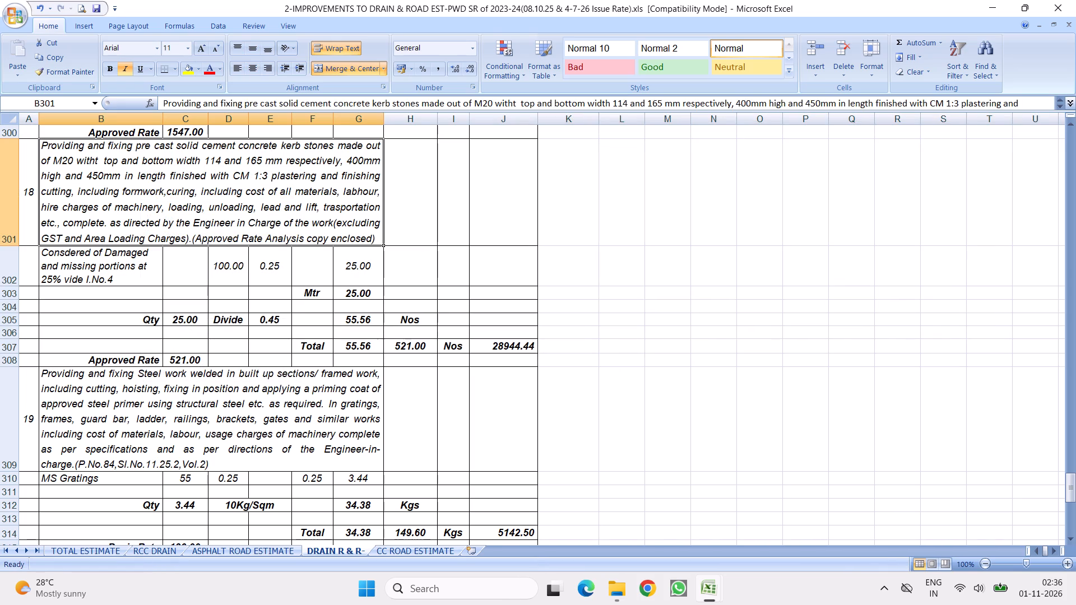
Copy rows 301 to 335 of the reference sheet, covering items 18 to 21 from kerb stones through painting.
drag(0, 190, 167, 570)
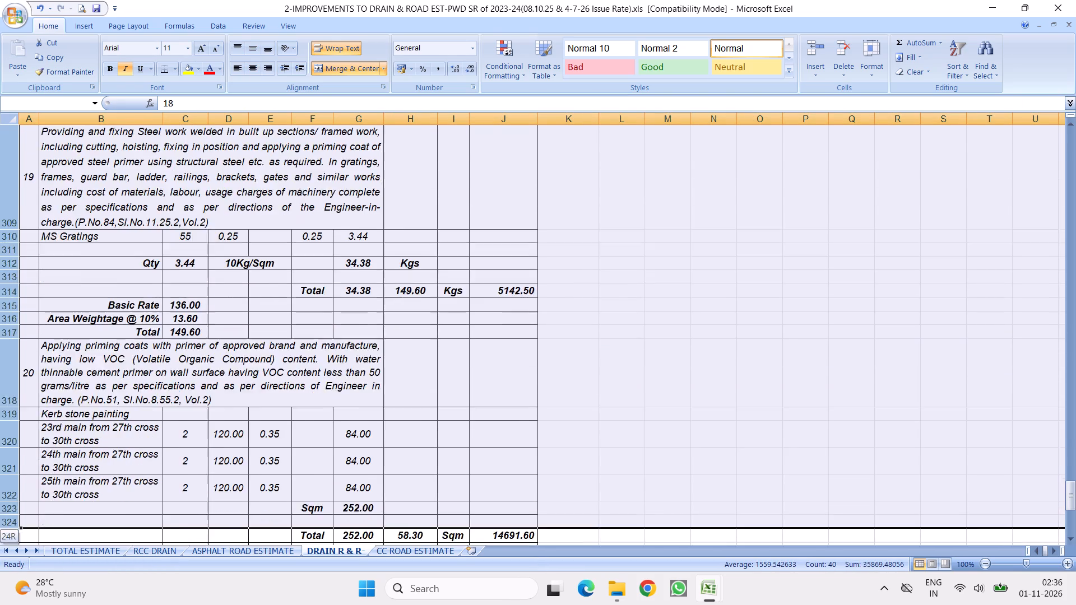
drag(167, 570, 287, 418)
right_click(268, 279)
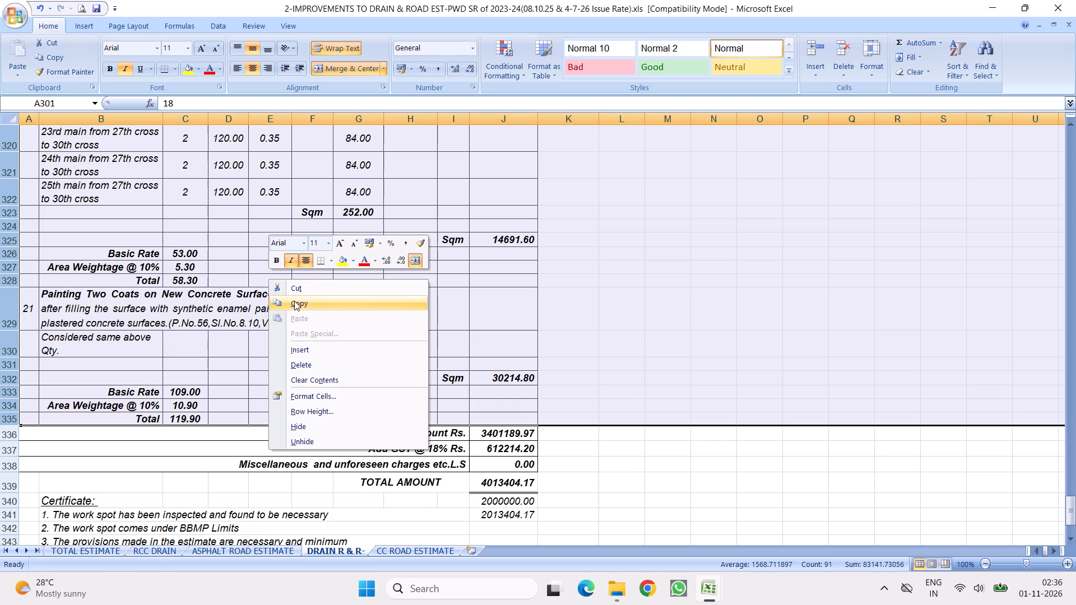
click(294, 301)
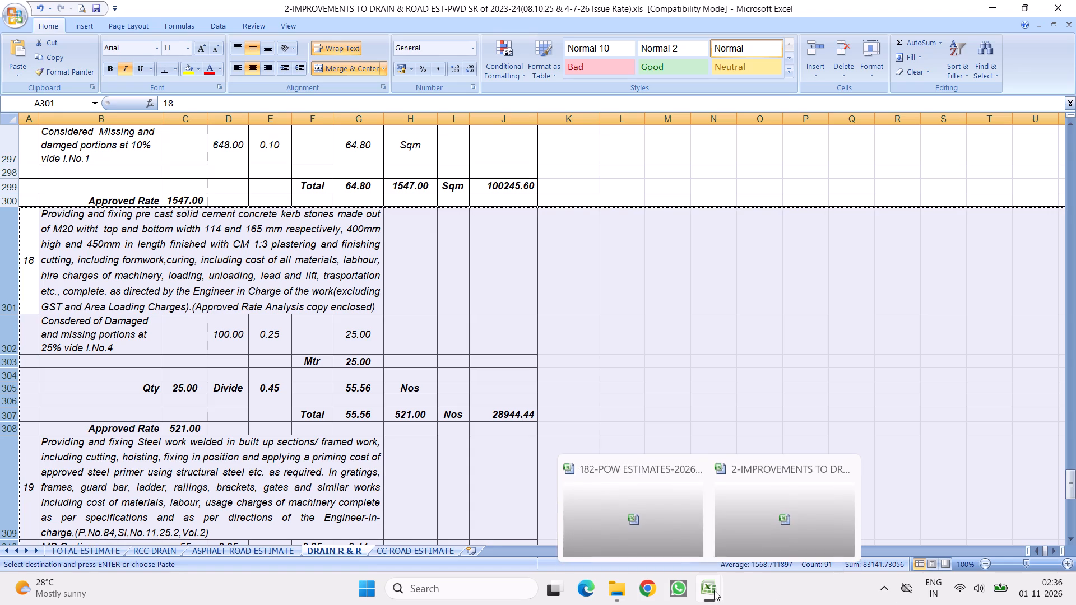
Switch to the 182-POW ESTIMATES workbook and insert the copied rows above the dry lean concrete item at row 297 of 2-EST-20.
click(662, 504)
scroll(331, 352, down, 6)
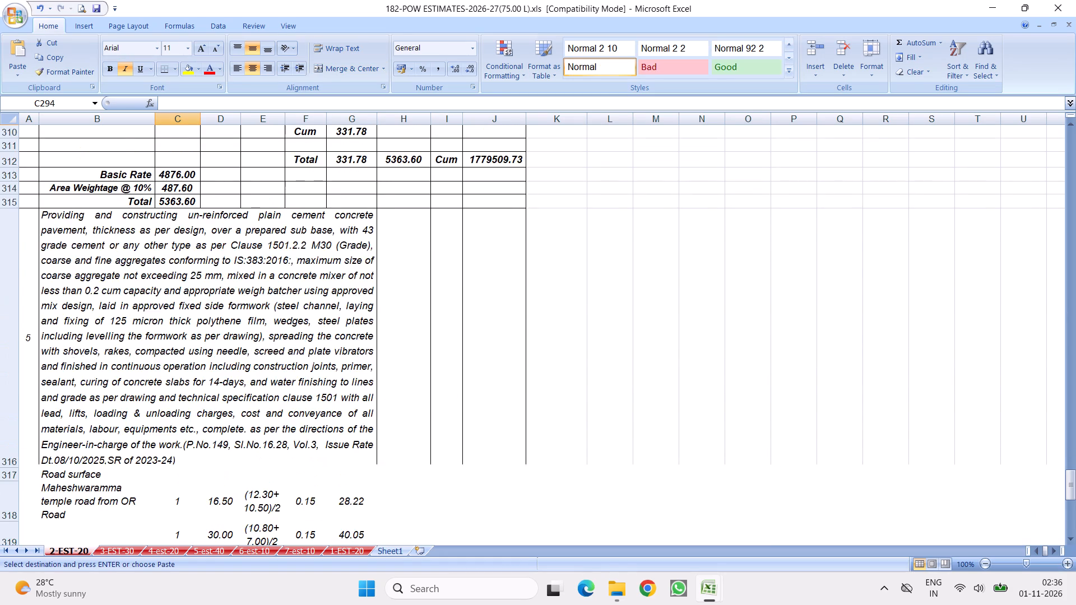
scroll(336, 324, down, 6)
scroll(342, 262, down, 2)
scroll(301, 270, up, 2)
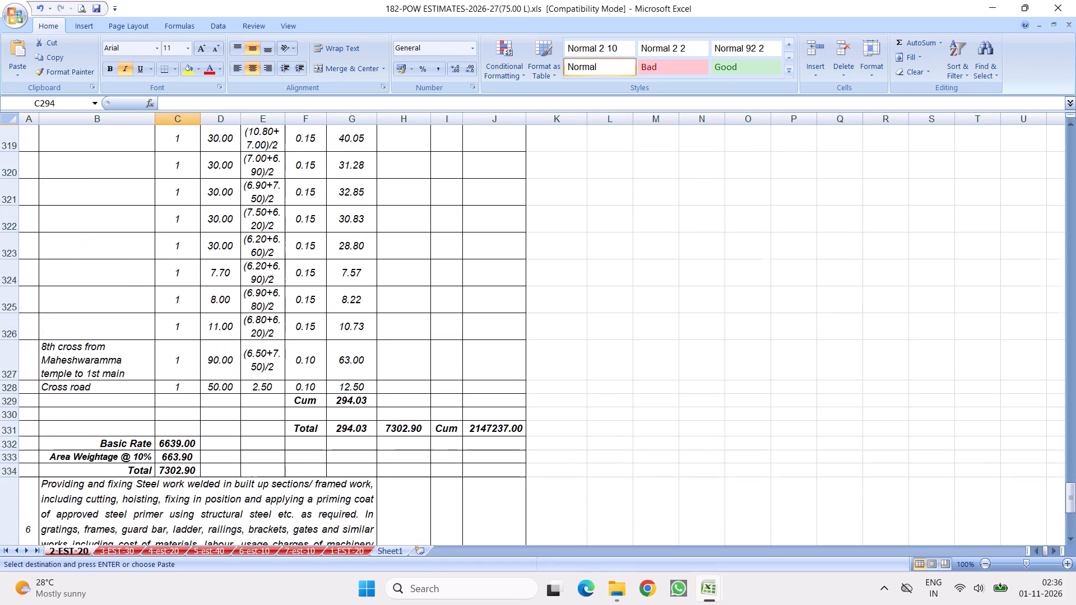
scroll(281, 278, up, 8)
scroll(231, 308, up, 6)
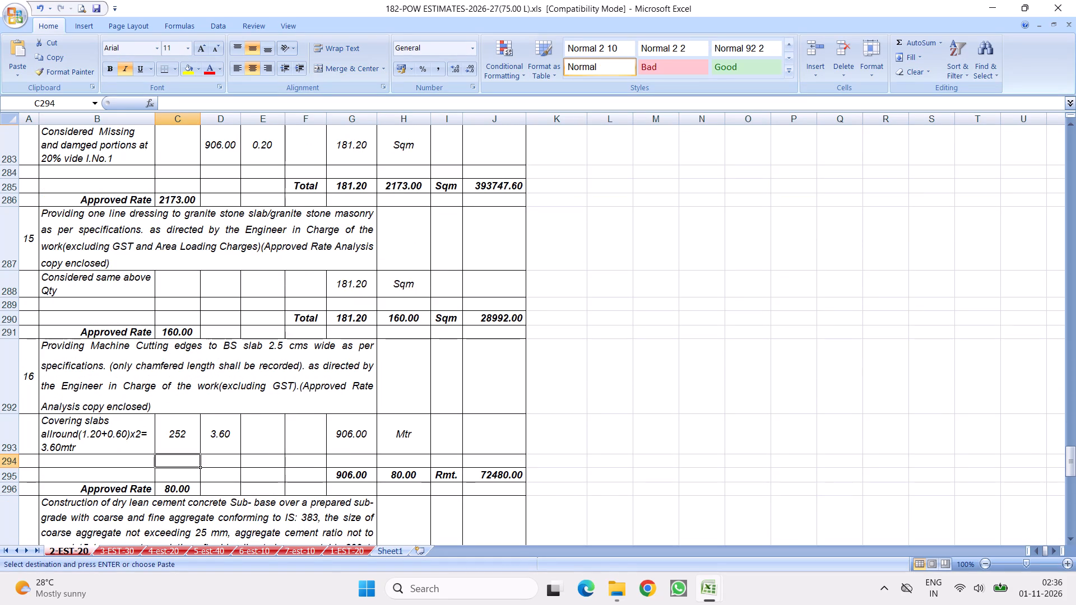
scroll(241, 305, down, 3)
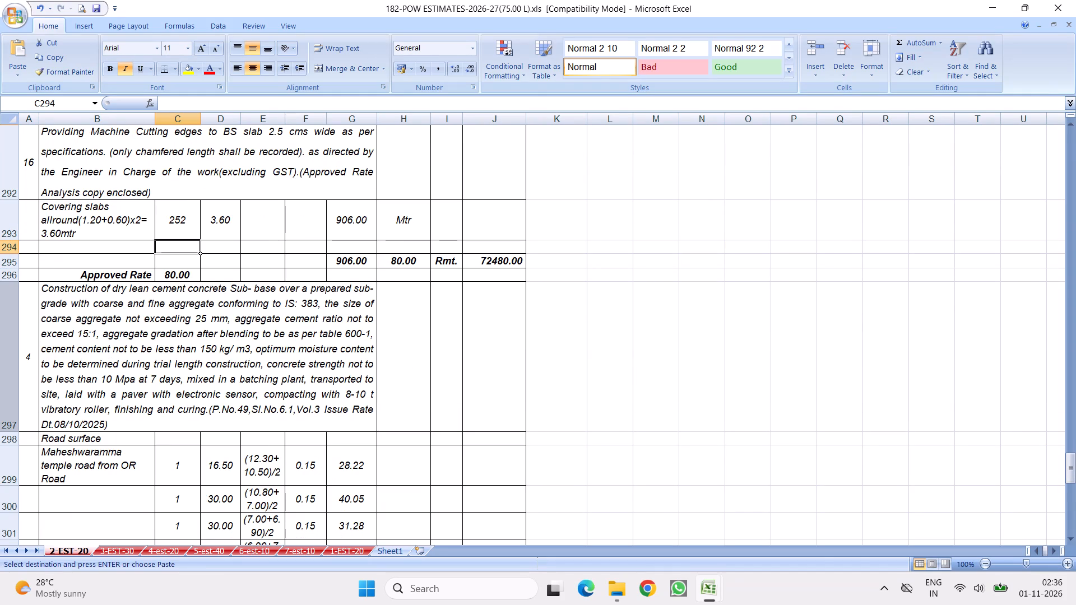
click(9, 319)
right_click(9, 319)
click(85, 392)
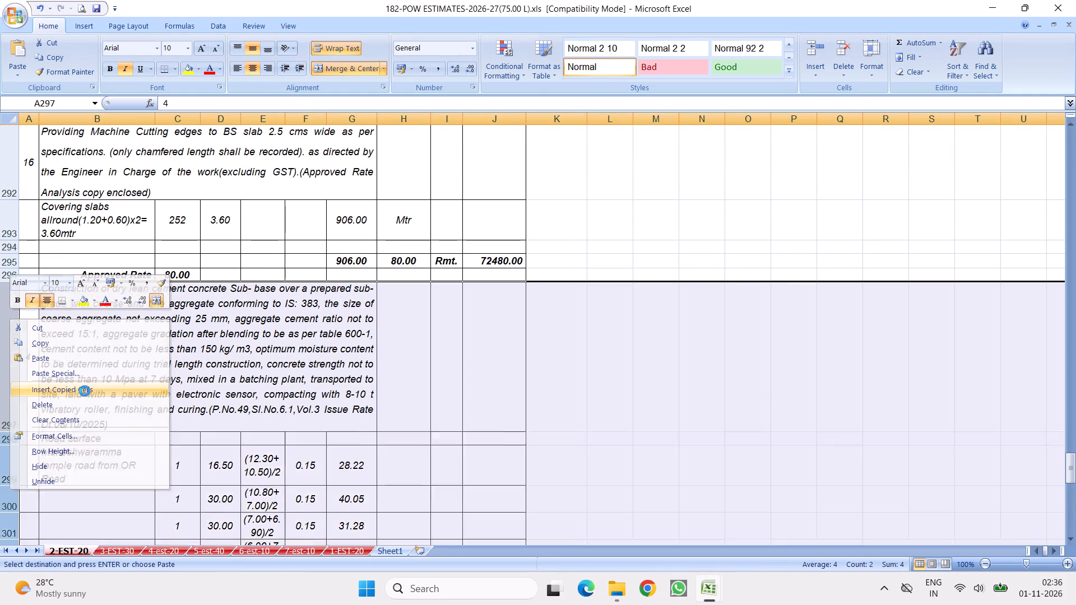
Delete the inserted item 19 for welded steel work and MS gratings, rows 305 to 313.
scroll(191, 390, down, 2)
click(84, 319)
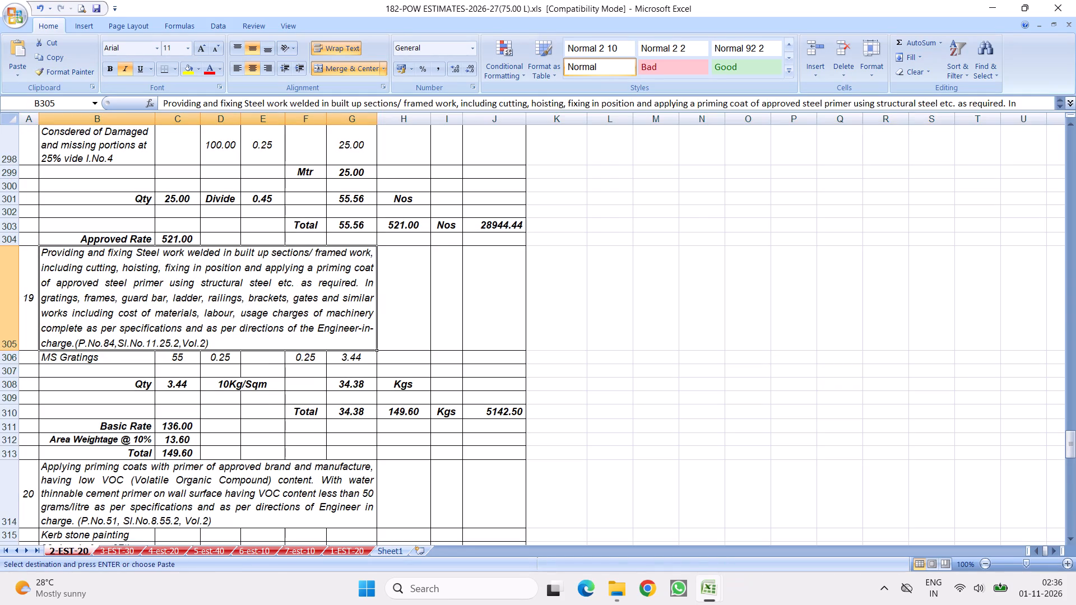
drag(5, 324, 7, 453)
right_click(93, 323)
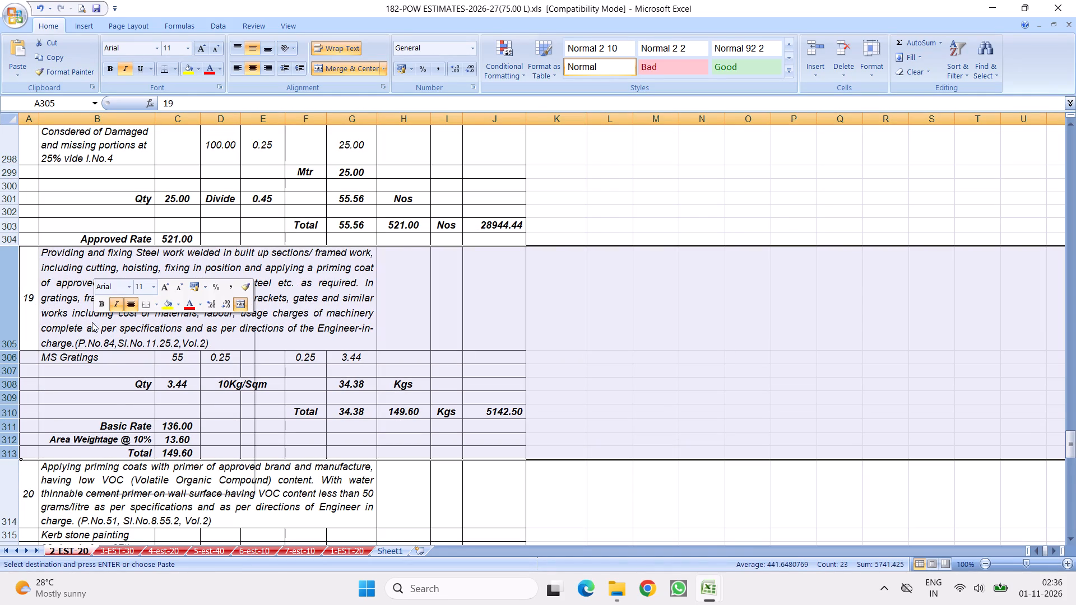
click(128, 407)
Link the length of the damaged and missing kerb stones in item 18 (D298) to item 4's kerb stone subtotal in G97.
scroll(237, 346, up, 2)
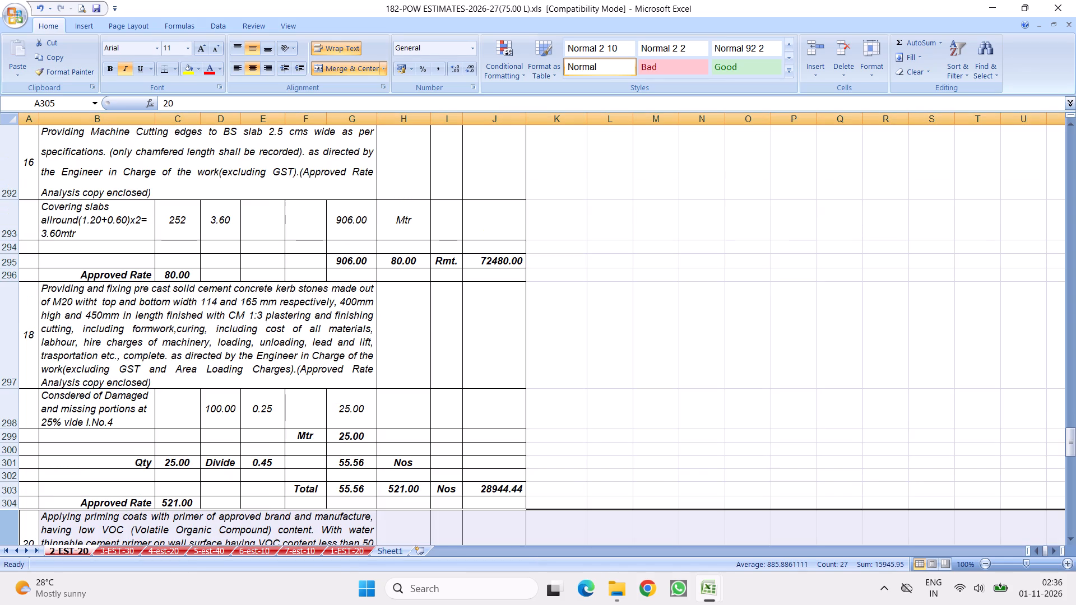
click(225, 408)
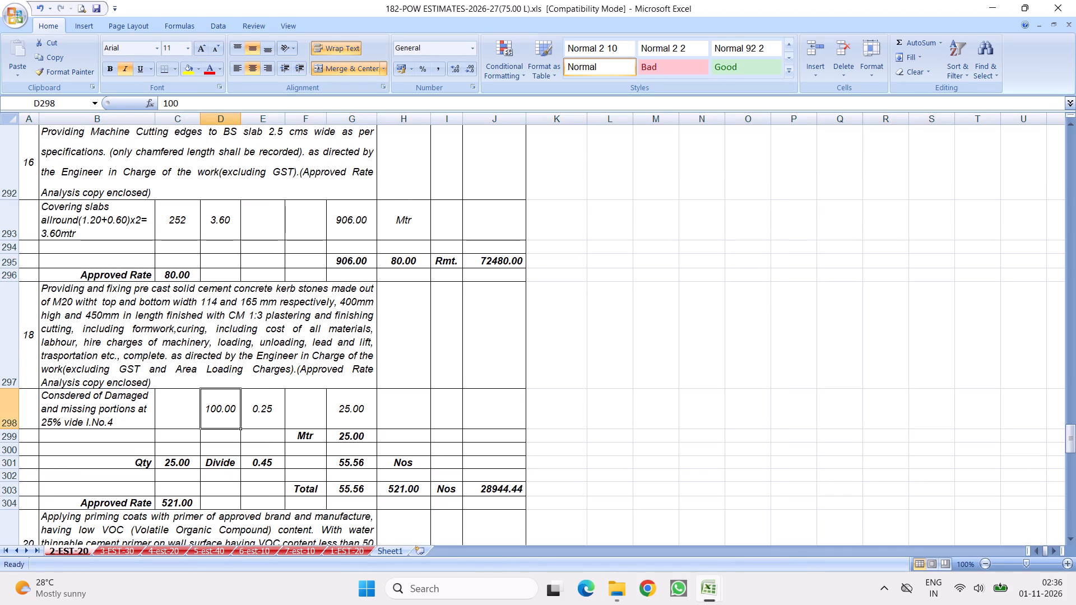
key(equal)
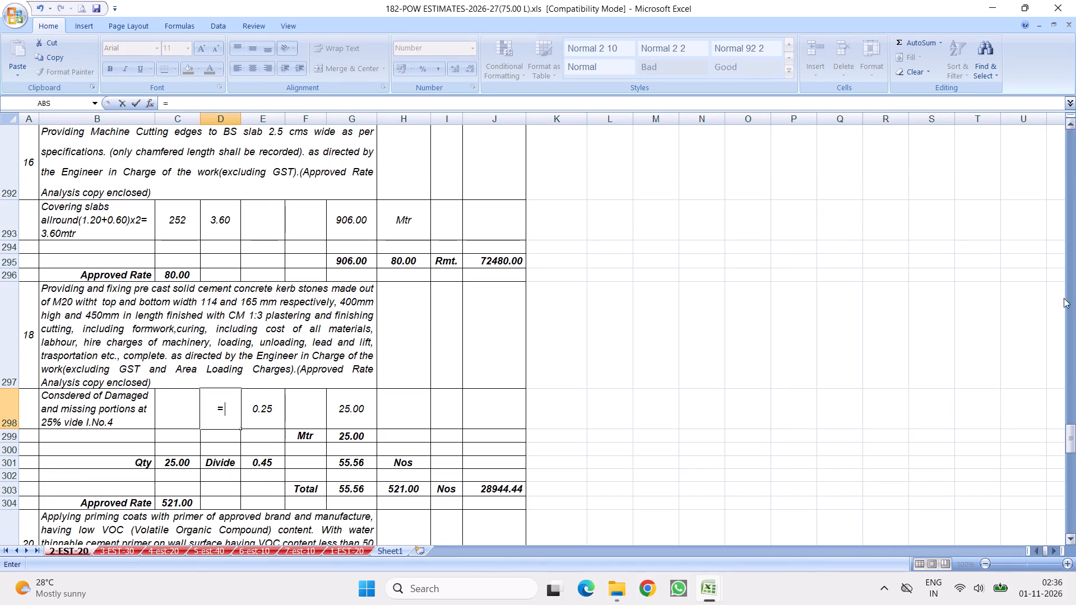
drag(1070, 445, 1075, 158)
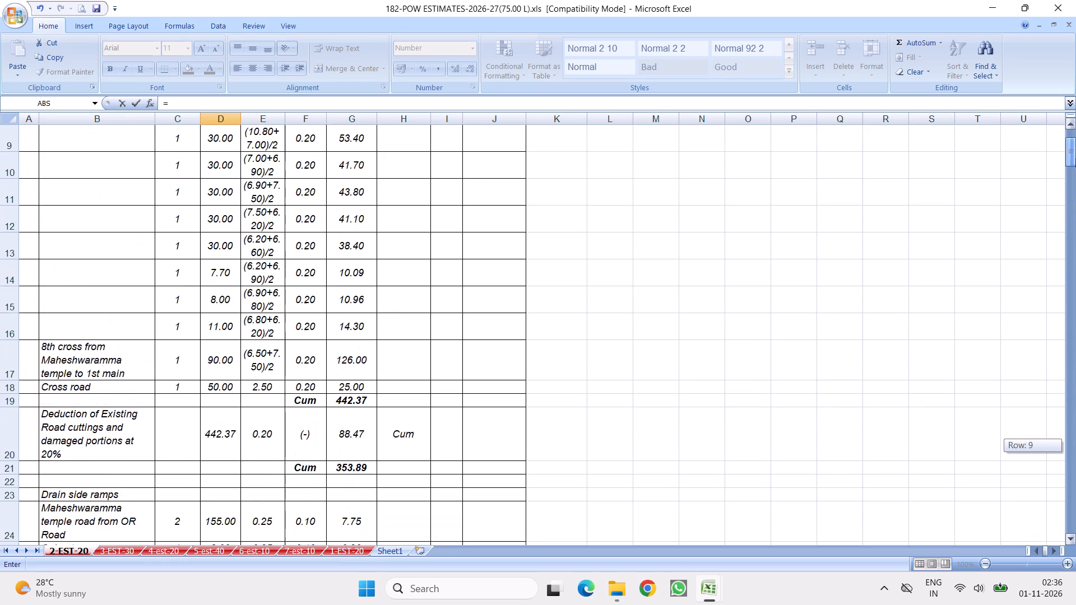
drag(1075, 158, 1075, 124)
scroll(389, 346, down, 10)
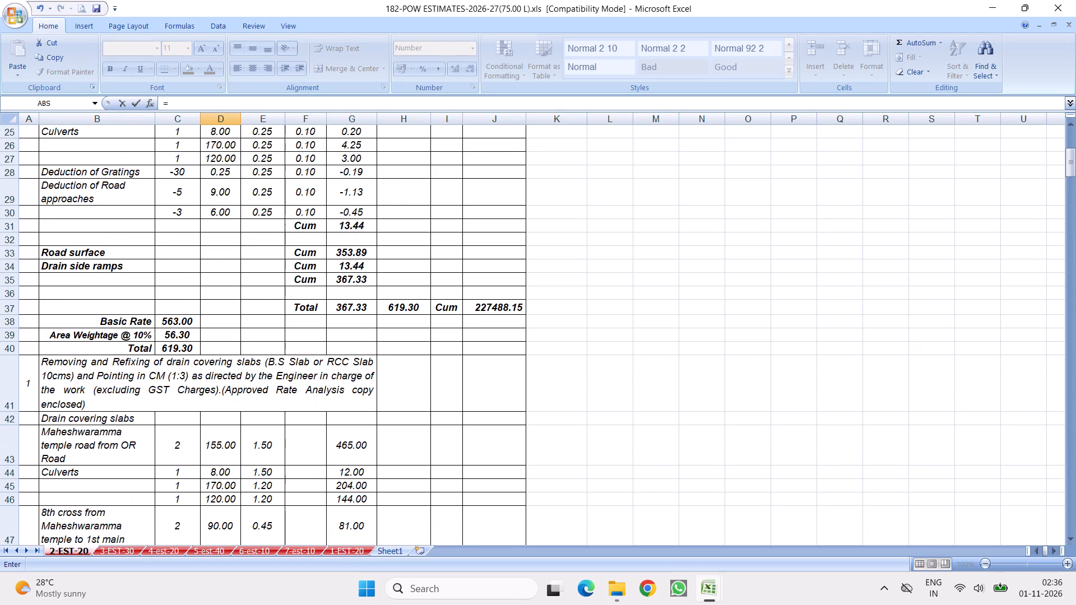
scroll(377, 348, down, 2)
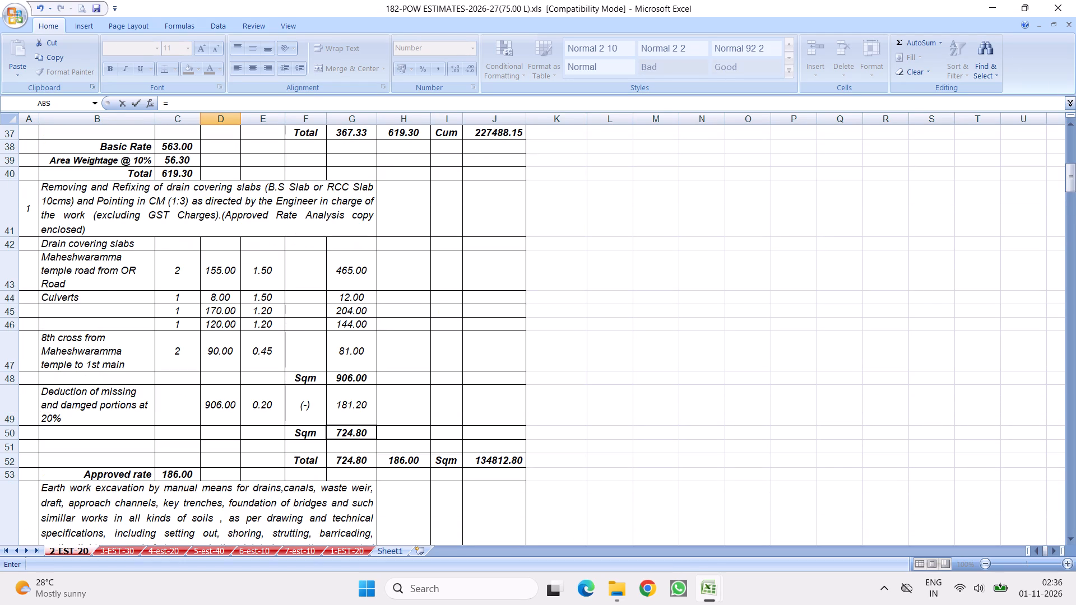
click(349, 376)
scroll(383, 417, down, 3)
scroll(382, 341, down, 3)
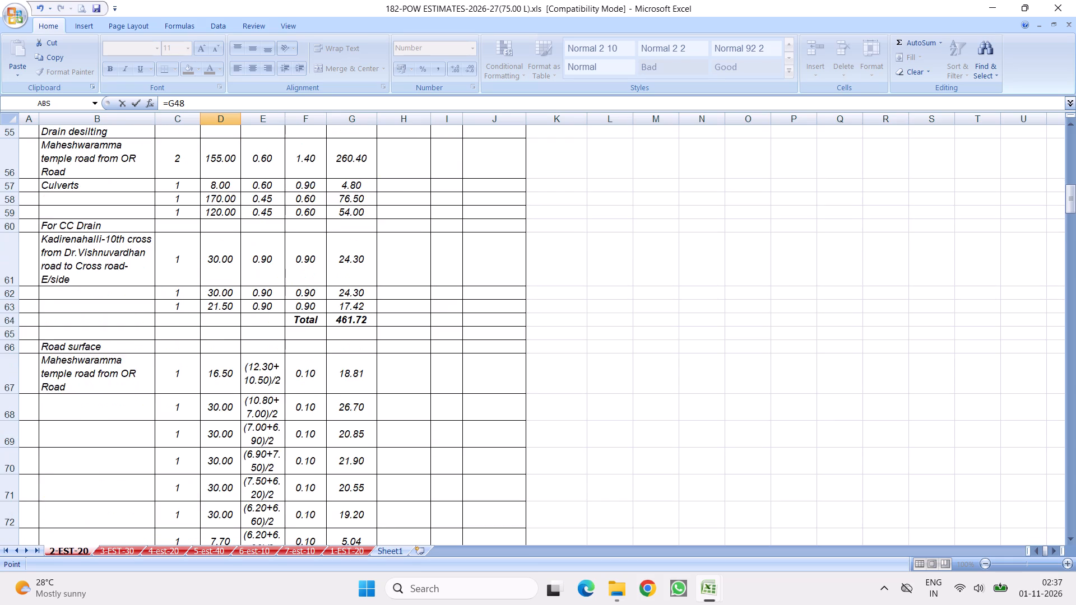
scroll(379, 320, down, 10)
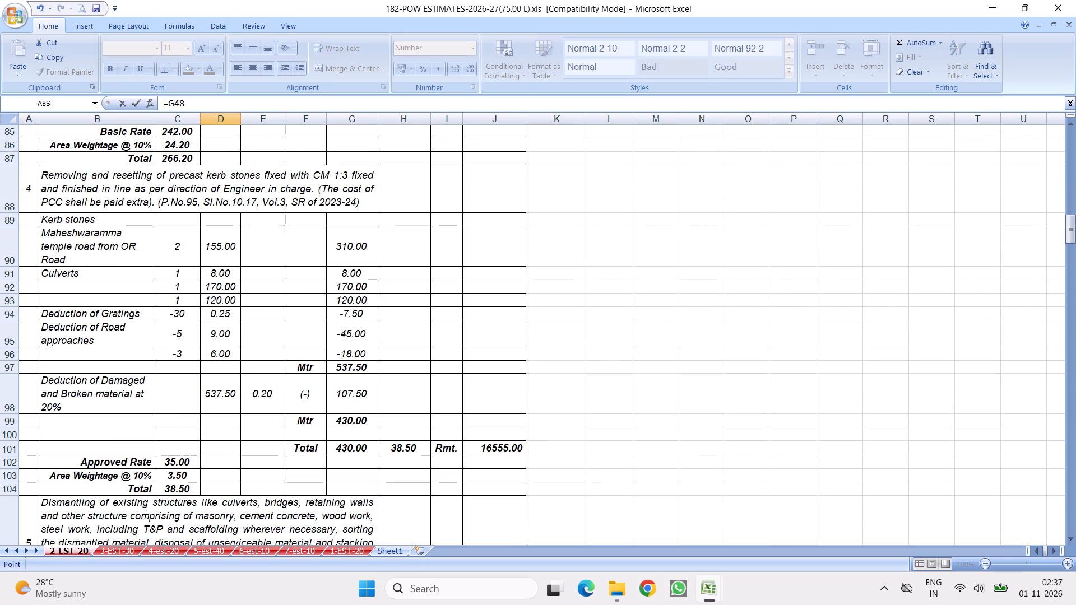
click(349, 365)
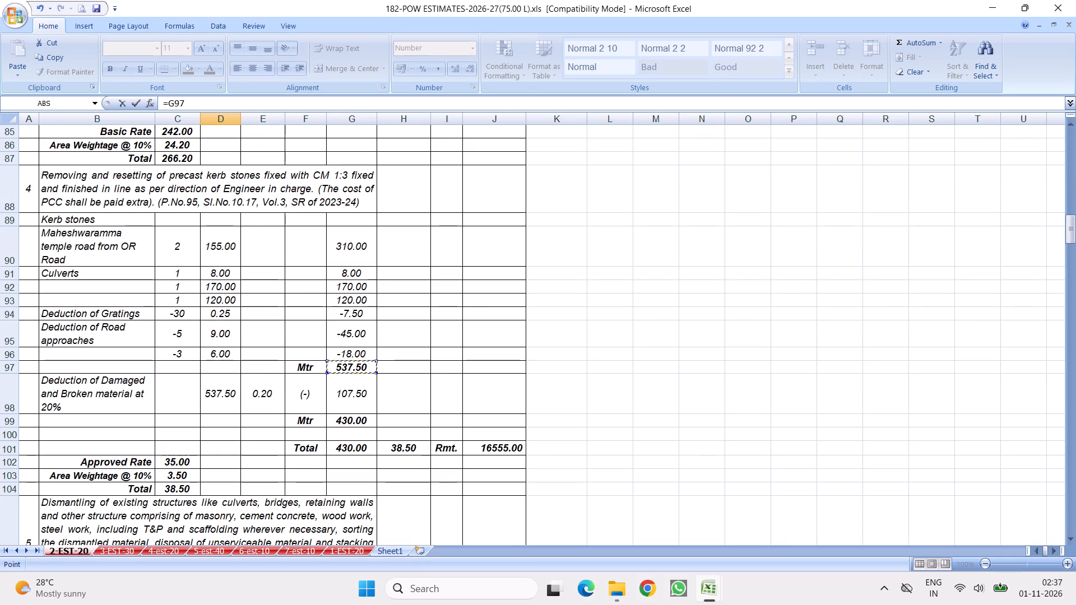
key(Return)
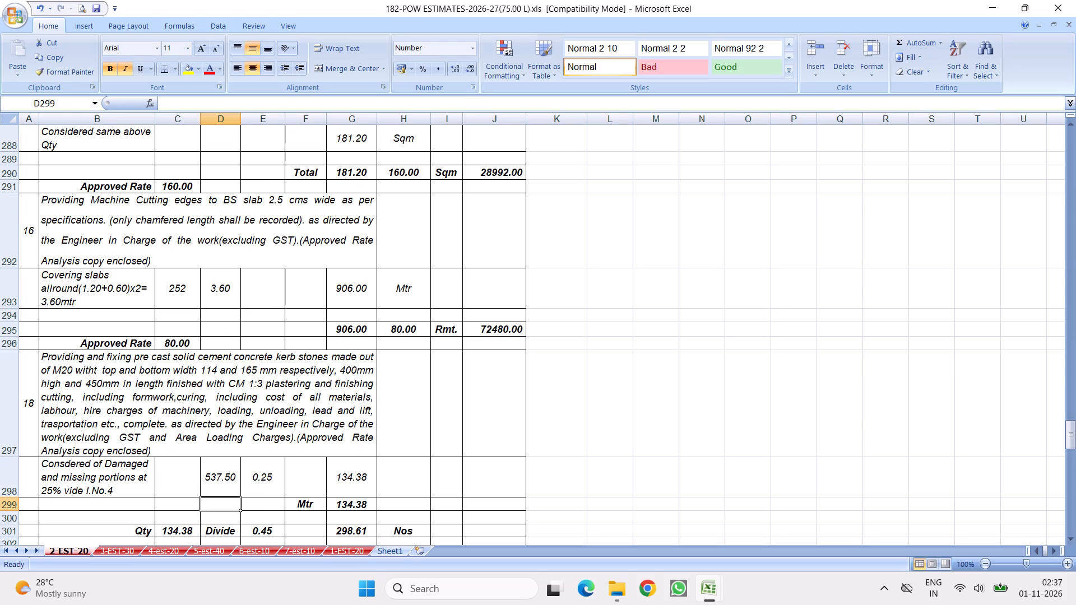
Set item 18's damaged and missing portion factor in E298 to 0.3.
click(245, 470)
key(period)
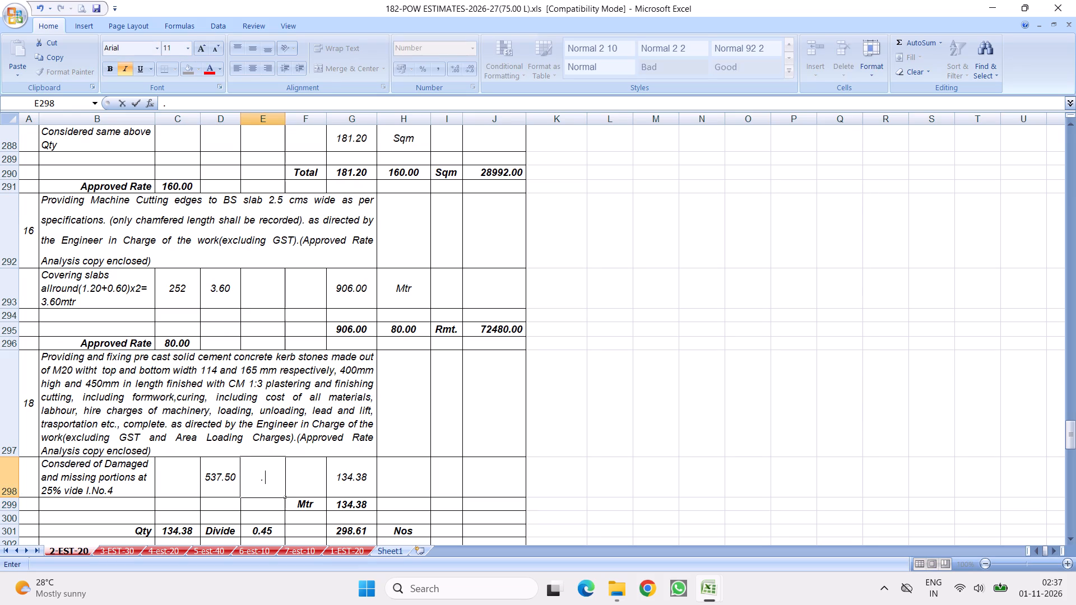
key(3)
click(471, 418)
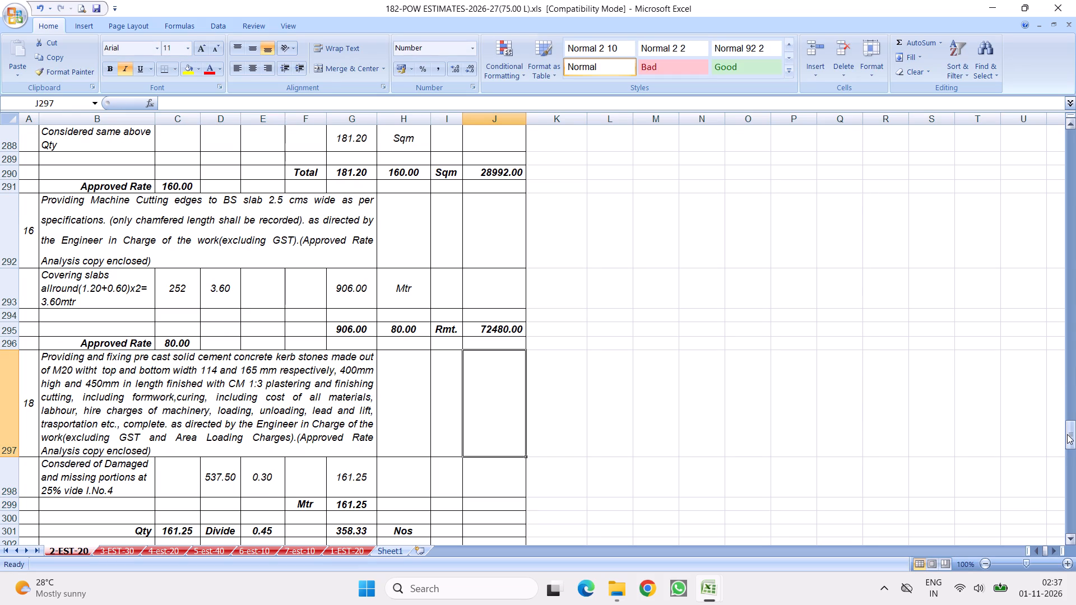
Set the deduction factor for damaged and broken material in item 4 (E98) to 0.3.
drag(1068, 434, 1075, 183)
click(257, 368)
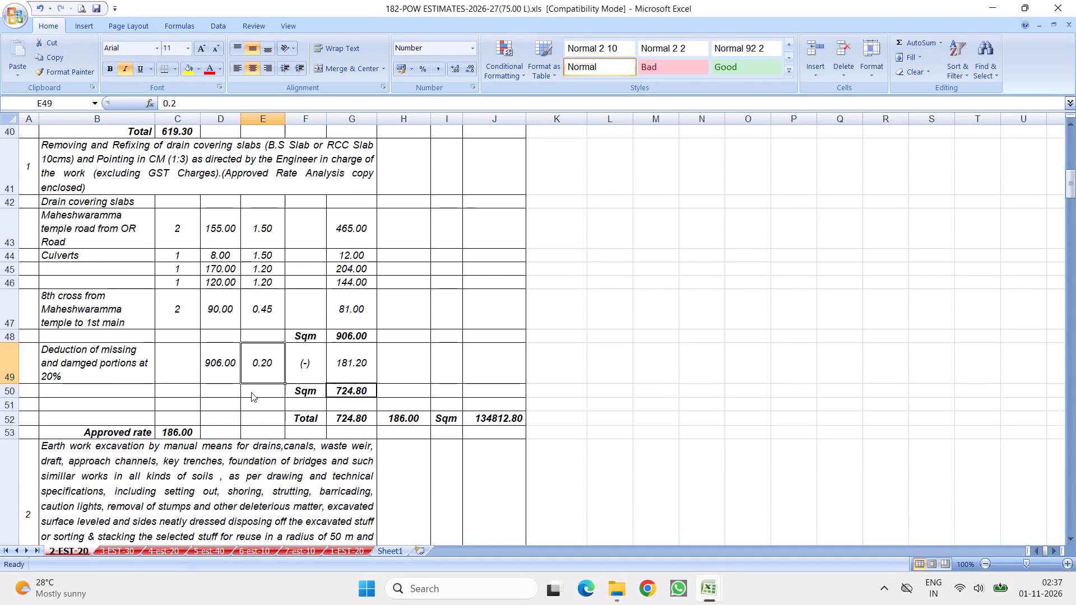
scroll(300, 401, down, 13)
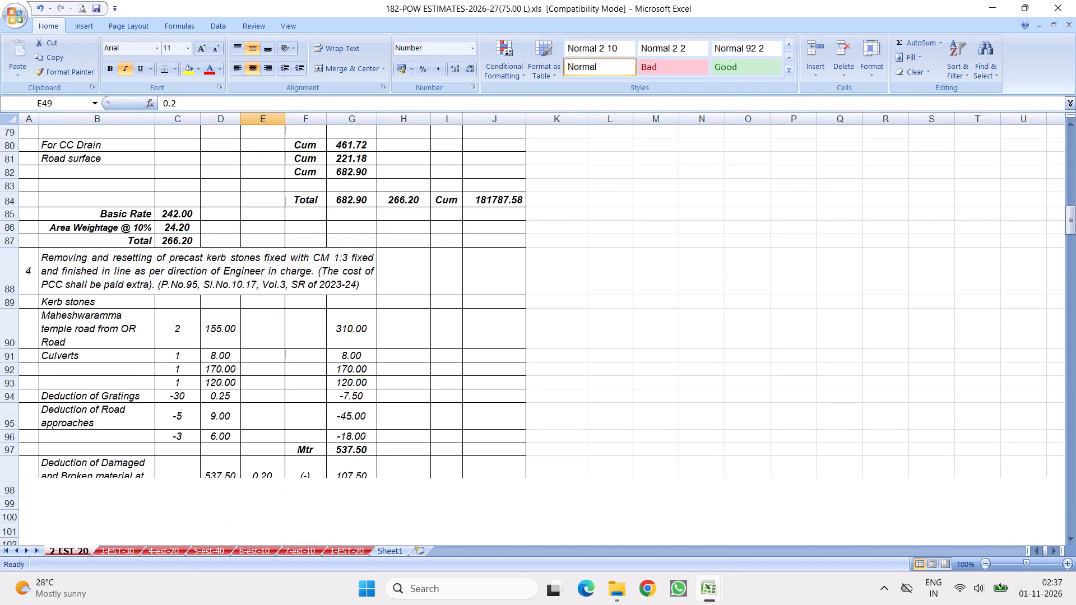
scroll(300, 332, down, 2)
click(262, 387)
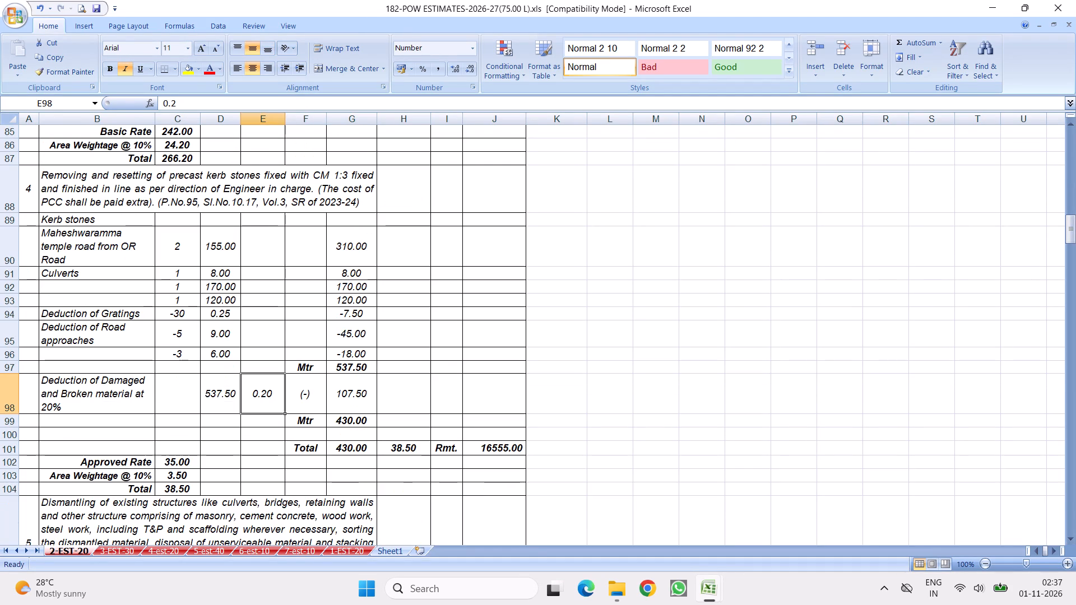
key(period)
key(3)
click(432, 416)
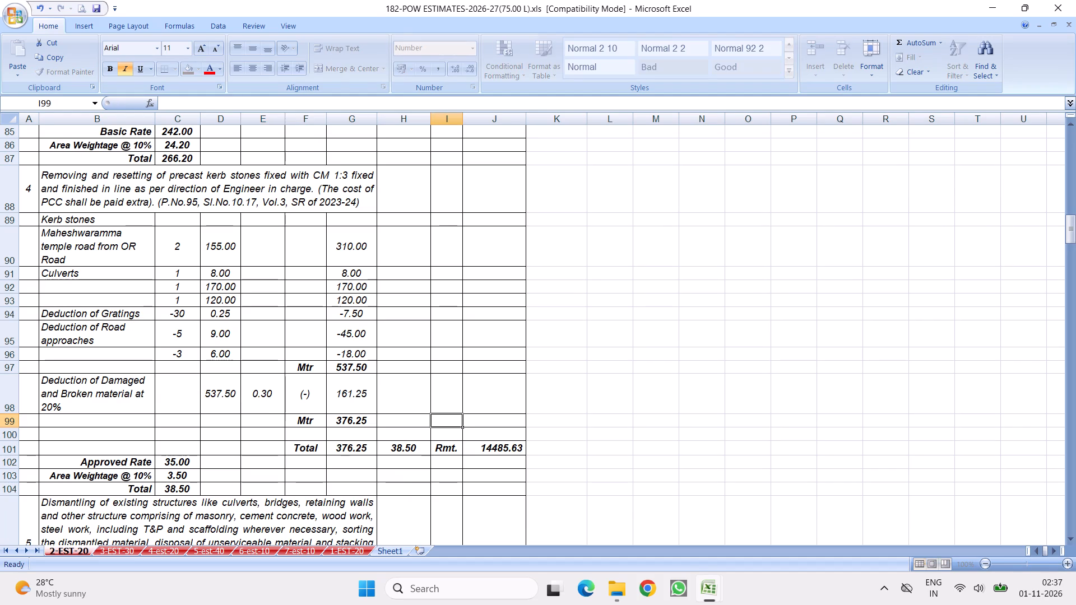
Change the percentage in item 4's damaged and broken material deduction description (B98) to 30%.
double_click(49, 405)
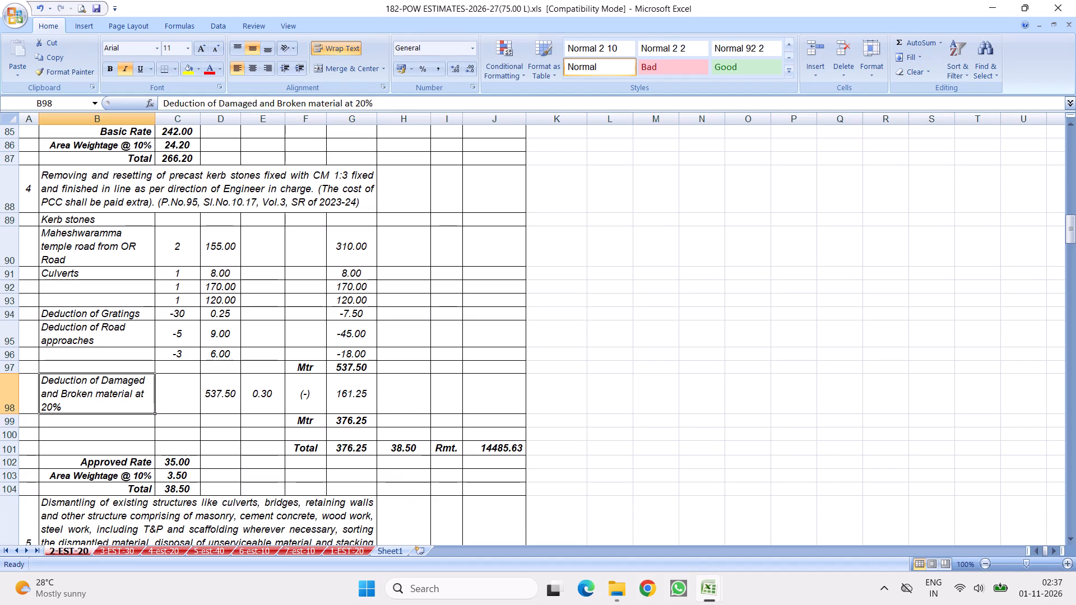
key(BackSpace)
key(BackSpace)
text(30)
click(240, 364)
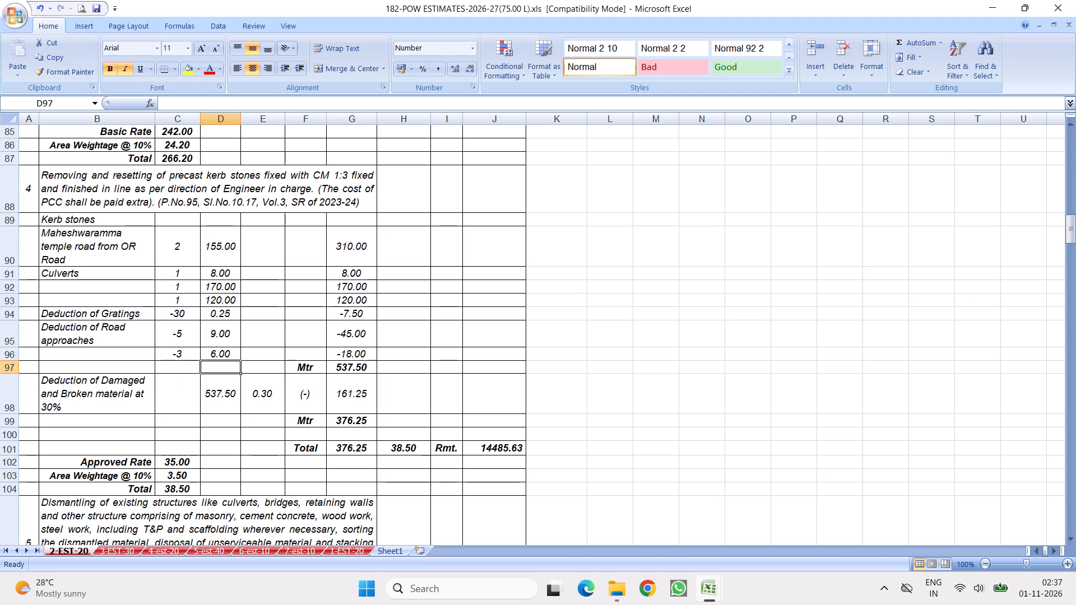
Copy item 4's kerb stone measurement rows 90 to 96 and insert them above row 307 under Kerb stone painting in item 20.
drag(108, 244, 217, 347)
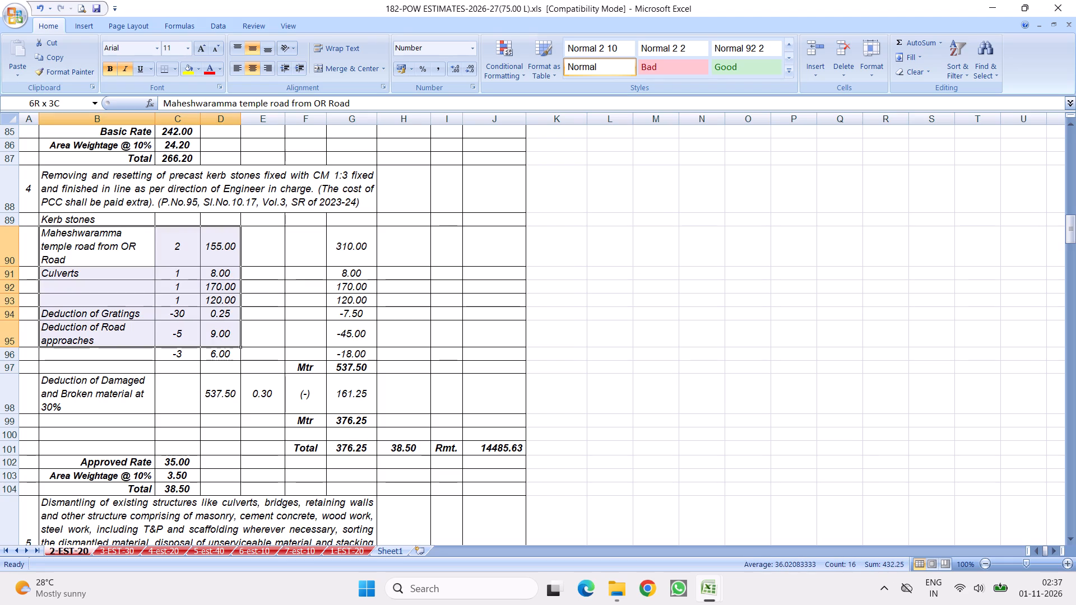
drag(217, 347, 217, 353)
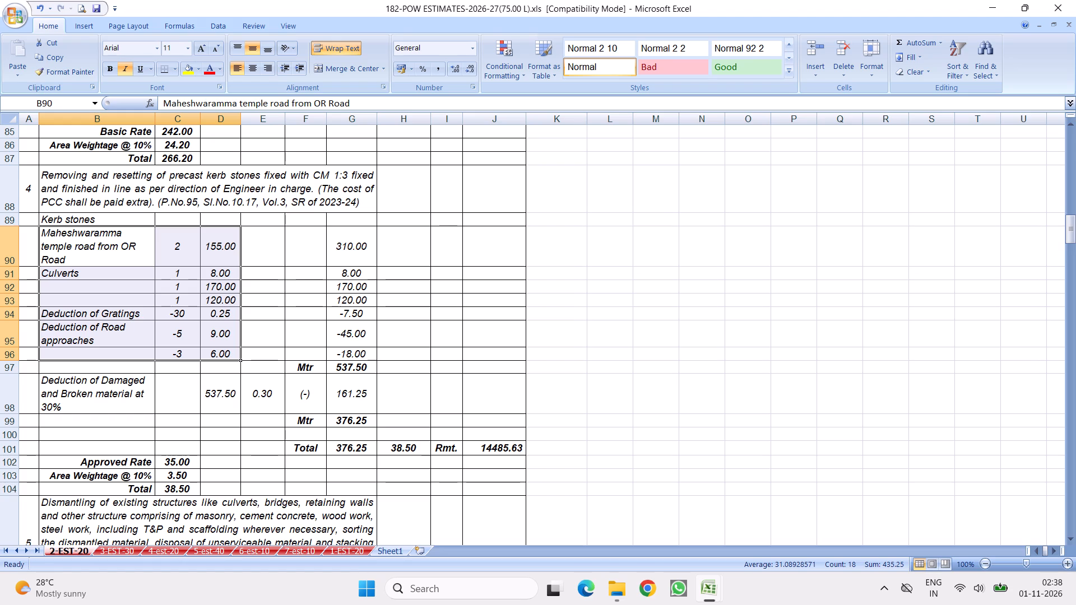
drag(8, 246, 10, 370)
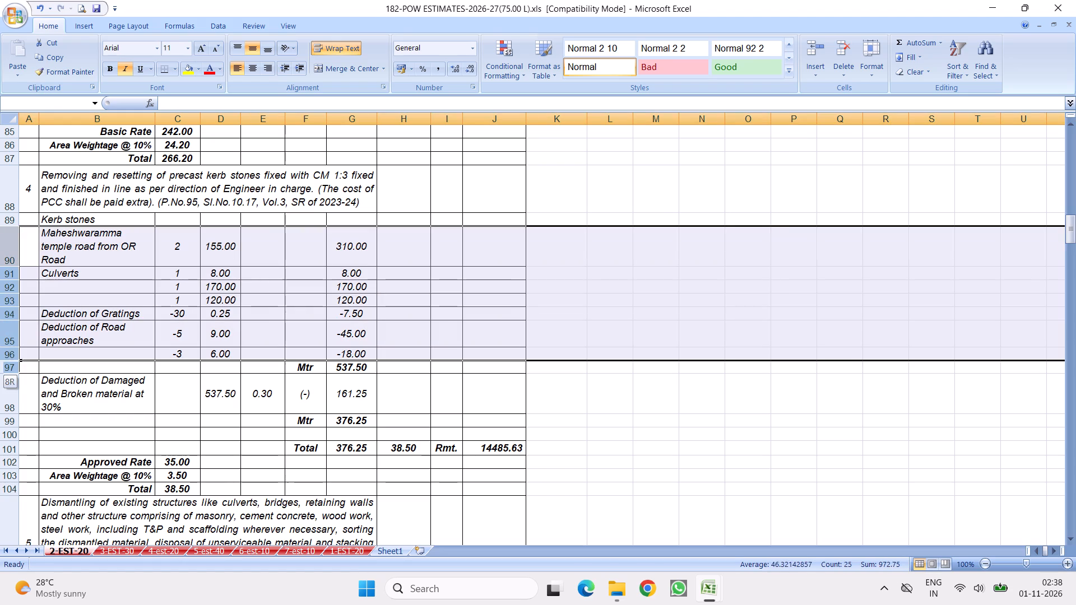
drag(10, 370, 23, 354)
right_click(120, 254)
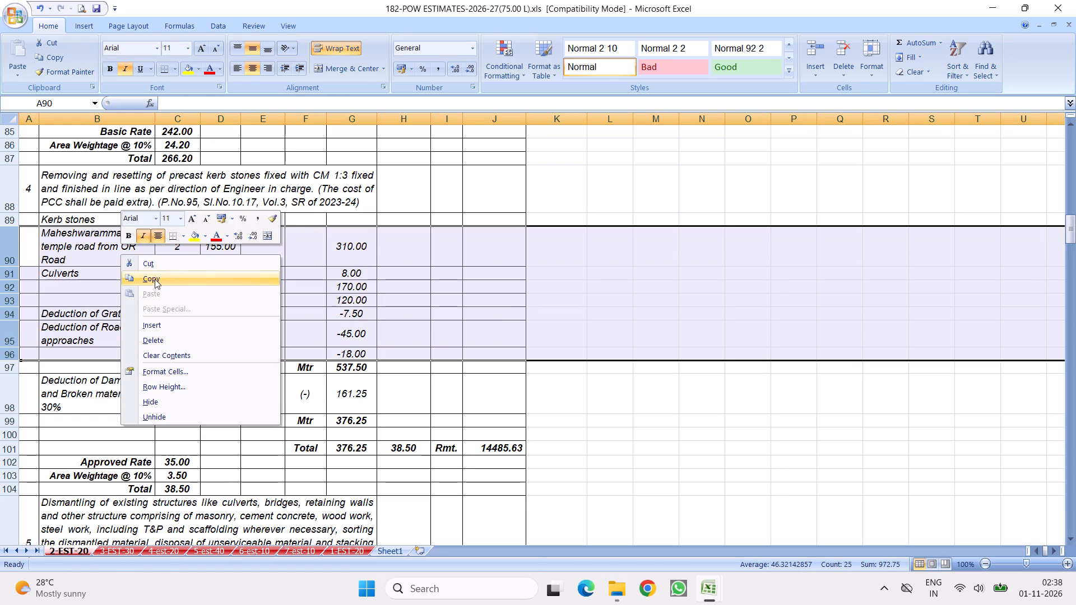
click(155, 279)
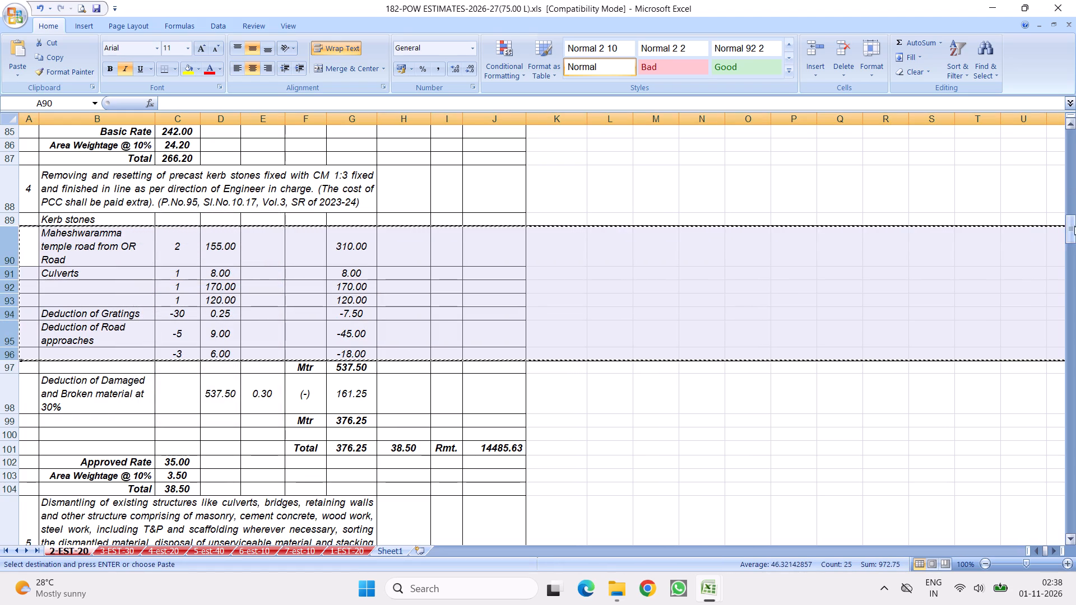
drag(1074, 226, 1056, 445)
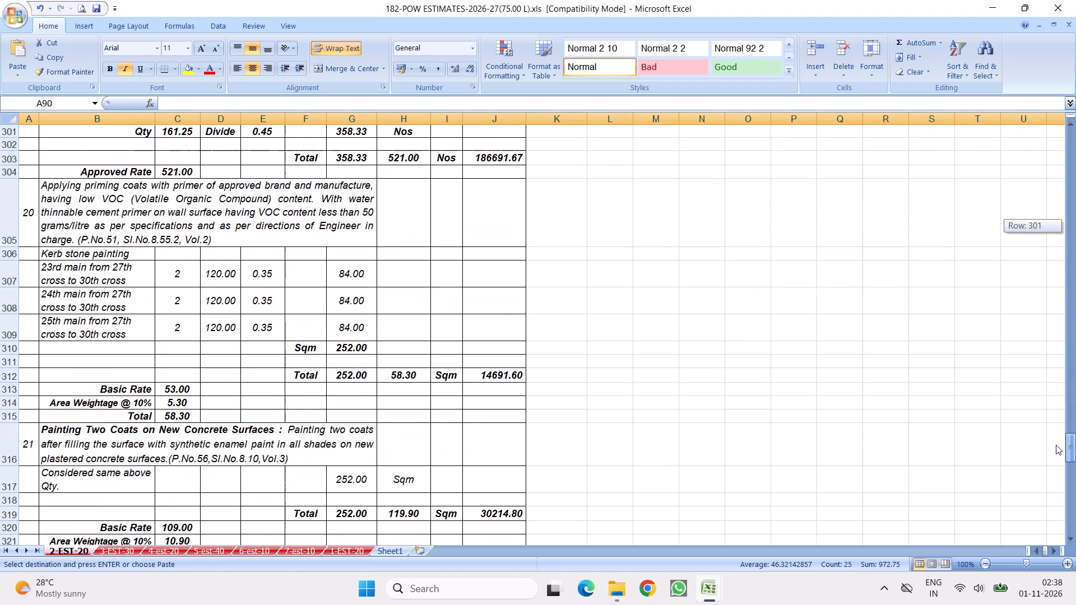
drag(1056, 445, 1058, 453)
scroll(112, 315, up, 5)
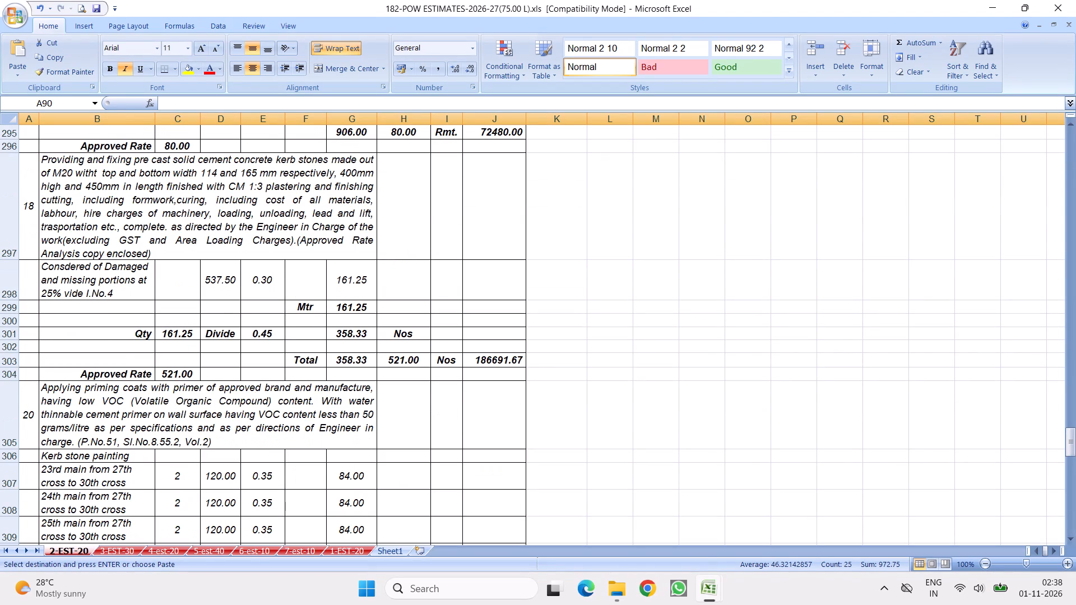
scroll(202, 297, down, 3)
right_click(3, 239)
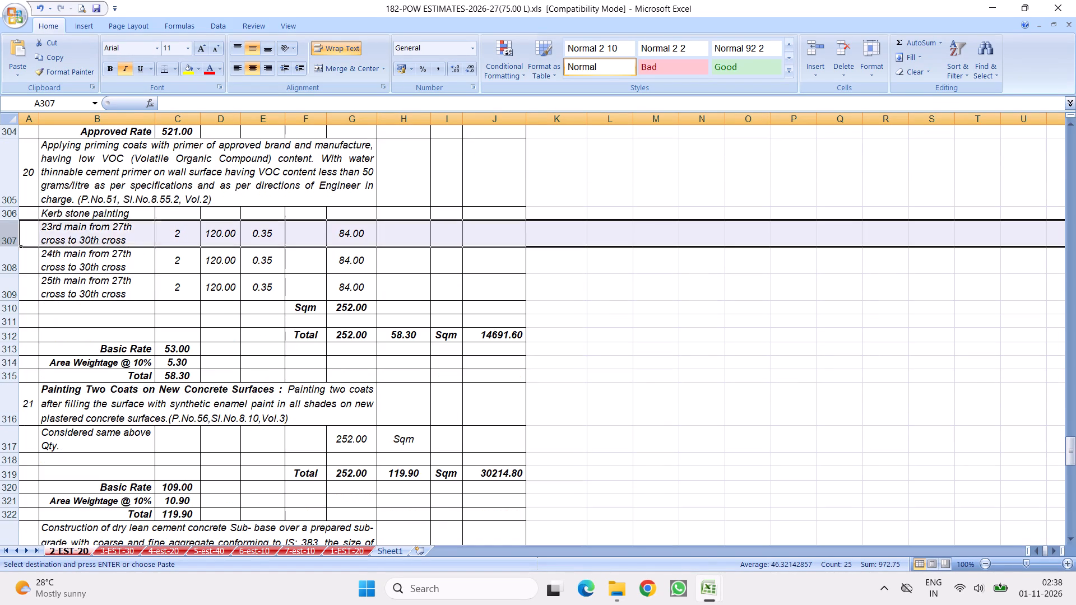
click(72, 307)
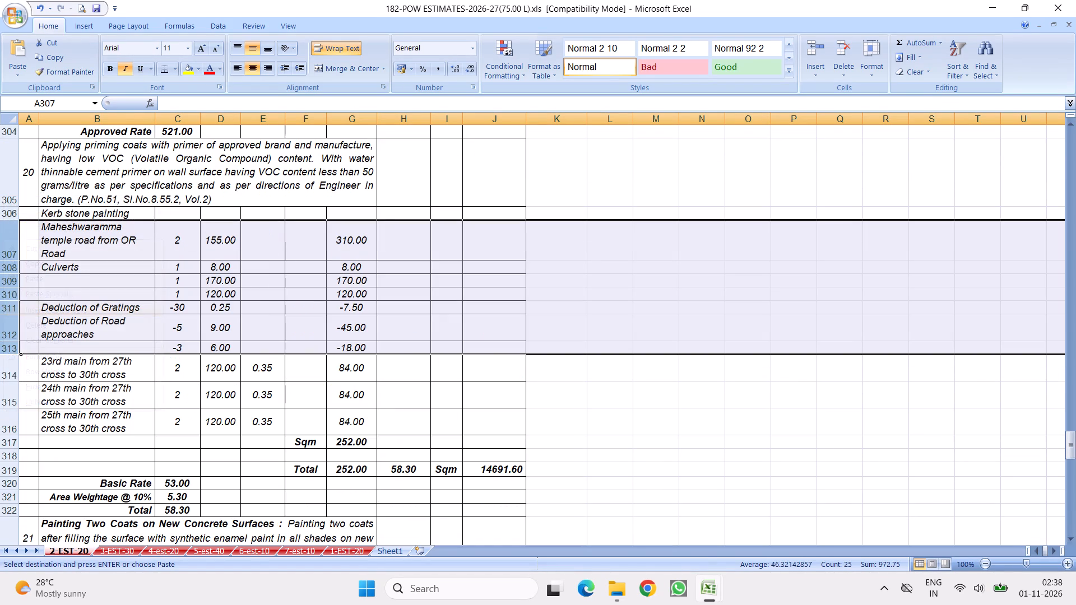
Fill the 0.35 height and the C*D*E quantity formula from row 314 up through the inserted rows 307 to 313.
click(270, 370)
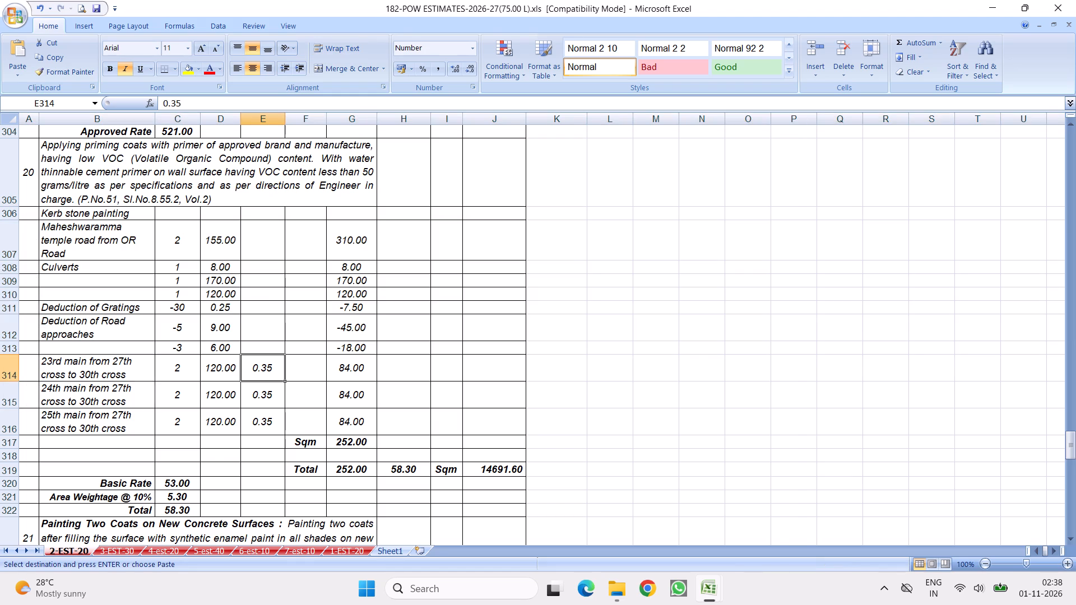
drag(286, 383, 299, 220)
click(350, 374)
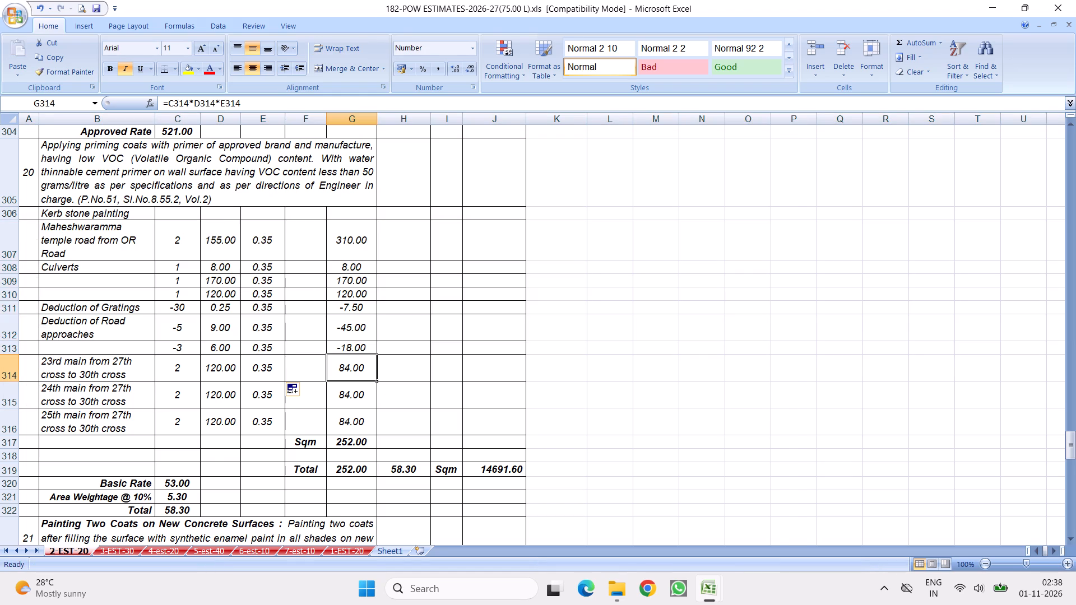
drag(376, 381, 380, 225)
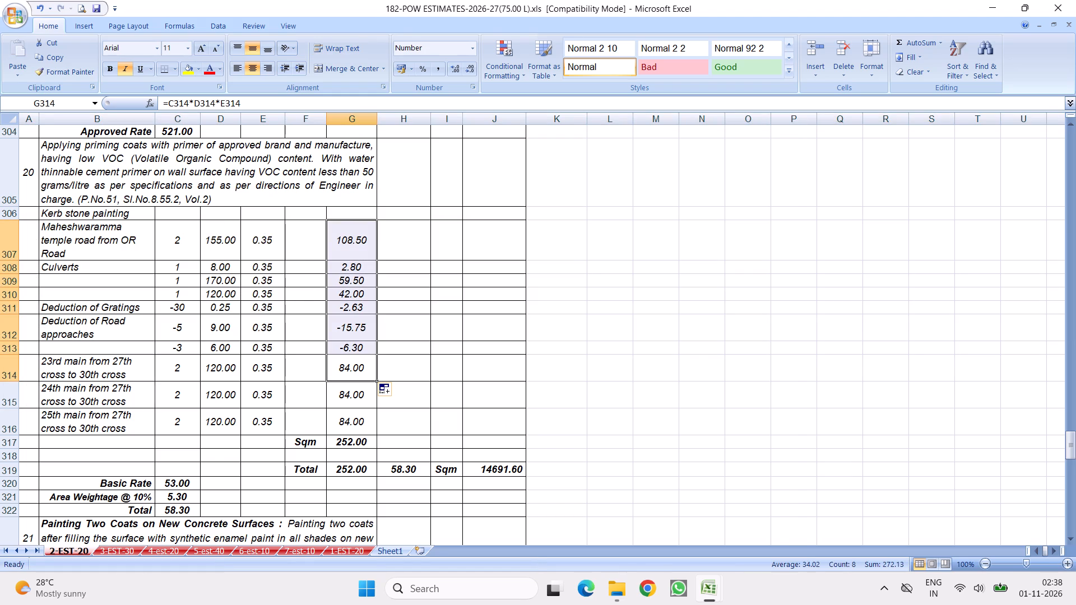
Delete the old 23rd, 24th and 25th main measurement rows 314 to 316 from item 20.
drag(3, 371, 11, 419)
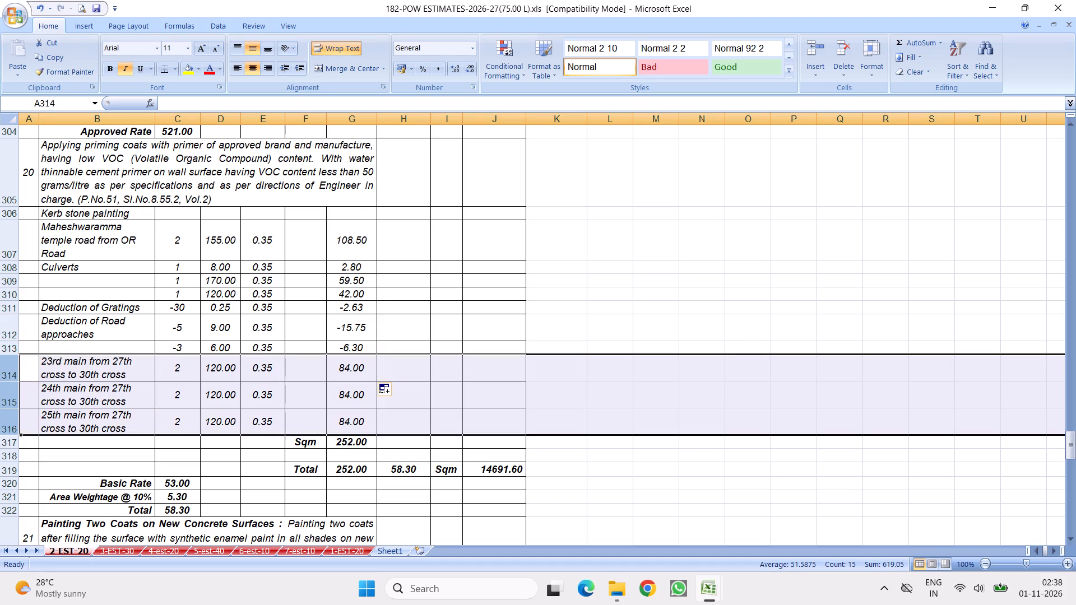
right_click(77, 399)
click(114, 315)
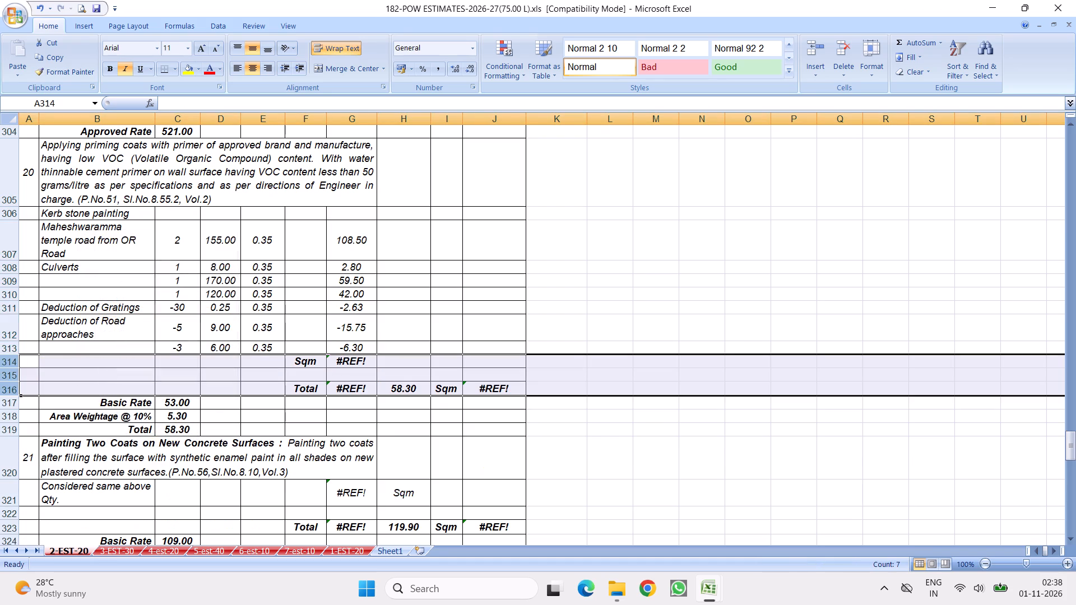
Sum the kerb stone painting quantities G307 to G313 into the Sqm subtotal cell G314.
drag(349, 242, 344, 349)
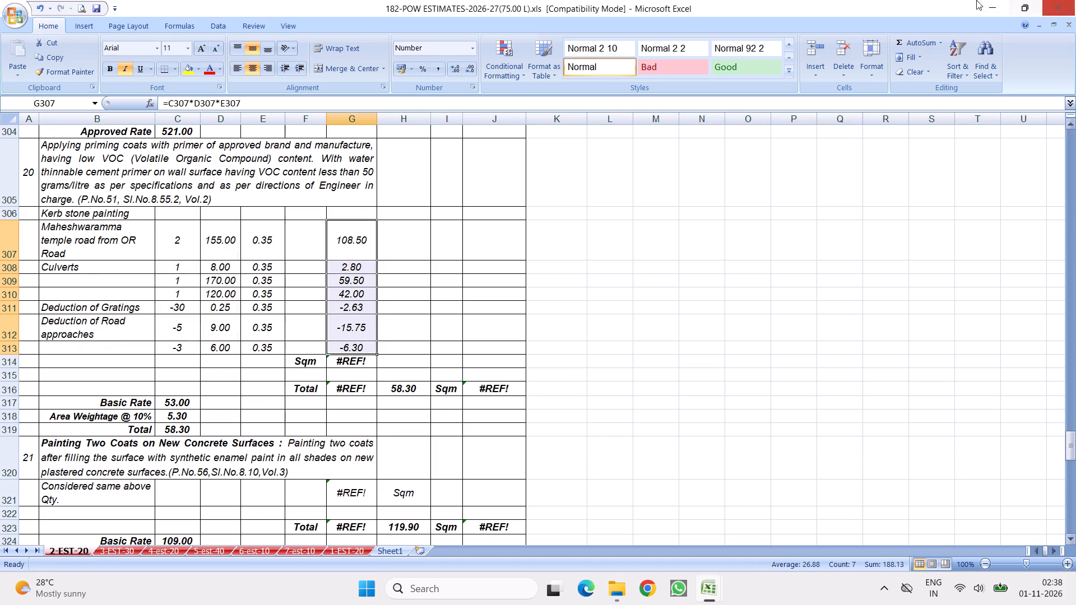
click(899, 41)
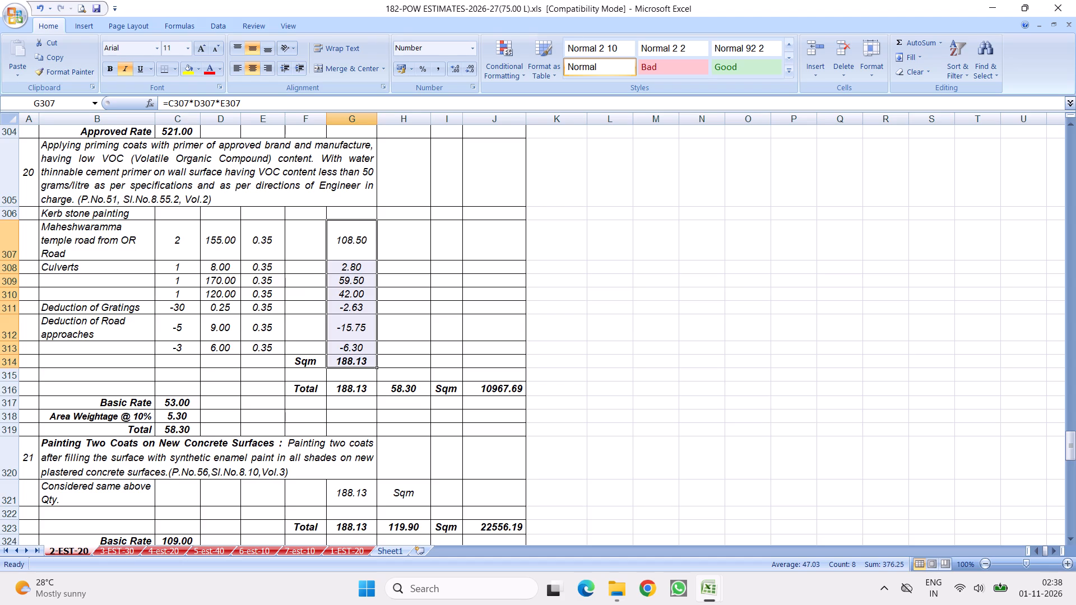
Examine item 21 concrete painting and the remaining lean concrete and steel grating items down to the estimate's totals.
scroll(350, 381, down, 3)
click(184, 245)
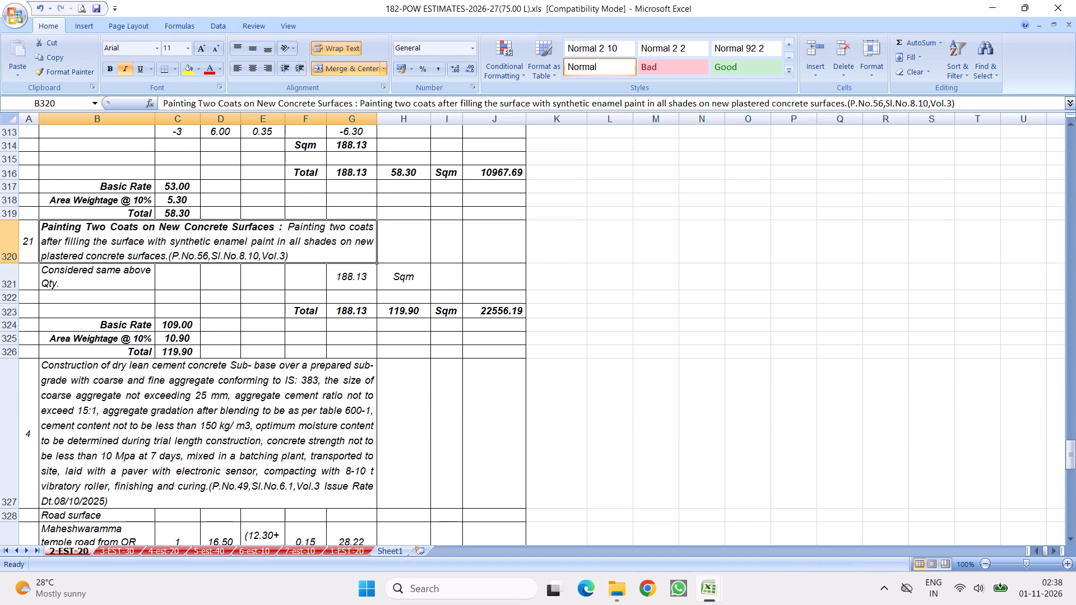
scroll(312, 407, down, 3)
click(241, 294)
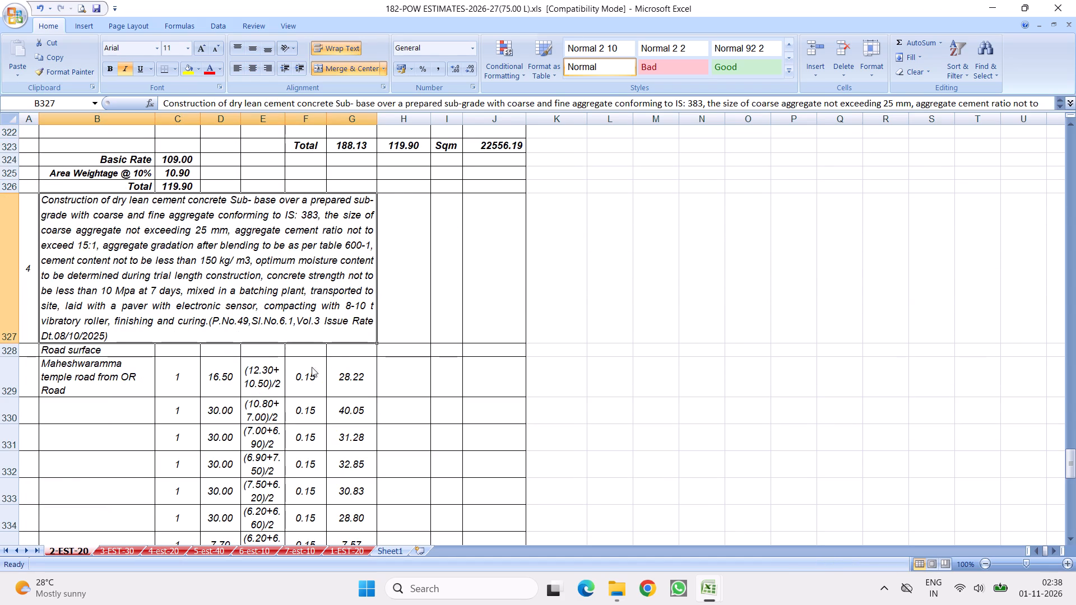
scroll(378, 308, up, 1)
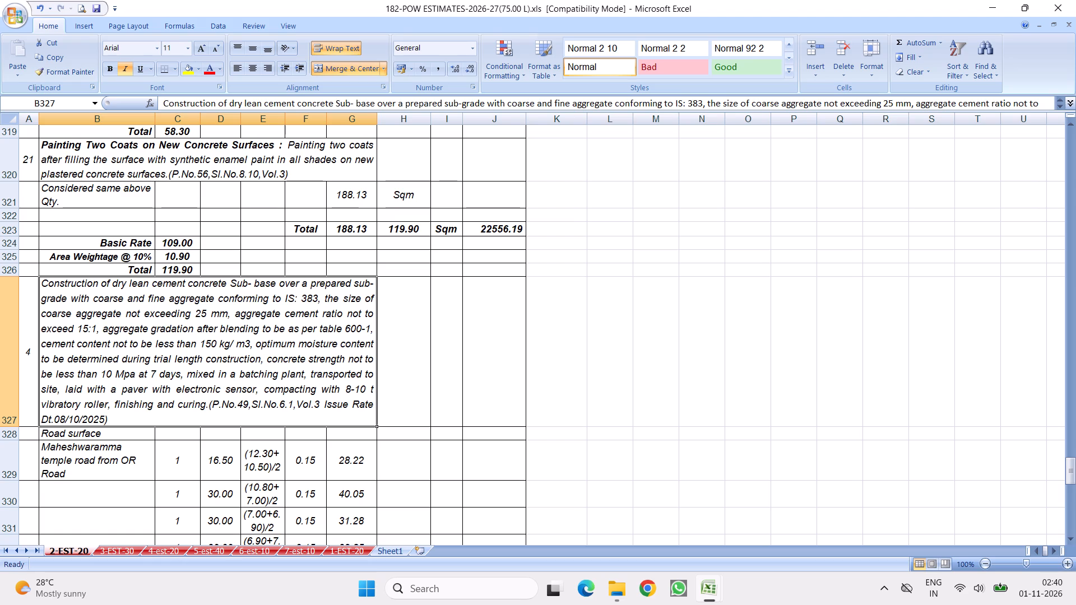
click(248, 339)
scroll(391, 336, down, 4)
scroll(473, 320, down, 10)
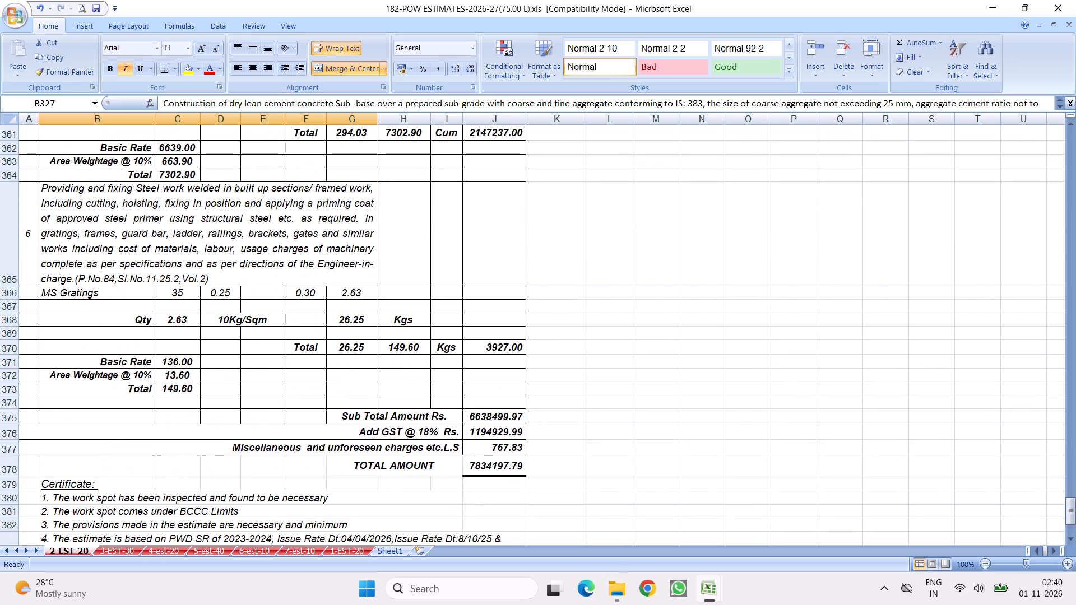
Inspect the summed range in the Sub Total Amount formula in cell J375.
click(479, 418)
click(237, 103)
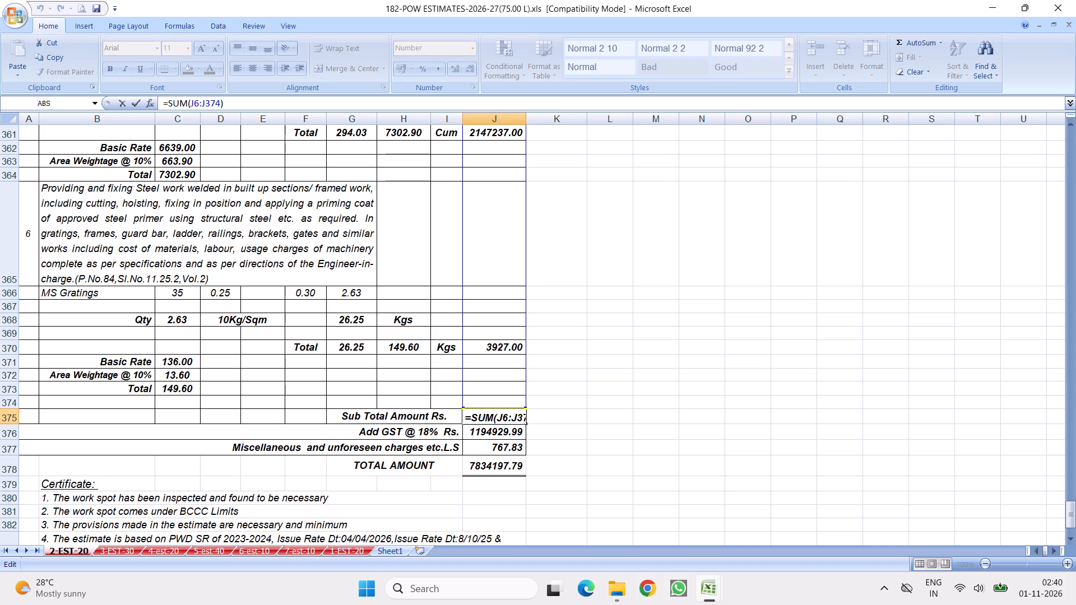
drag(1073, 520, 1075, 0)
click(898, 40)
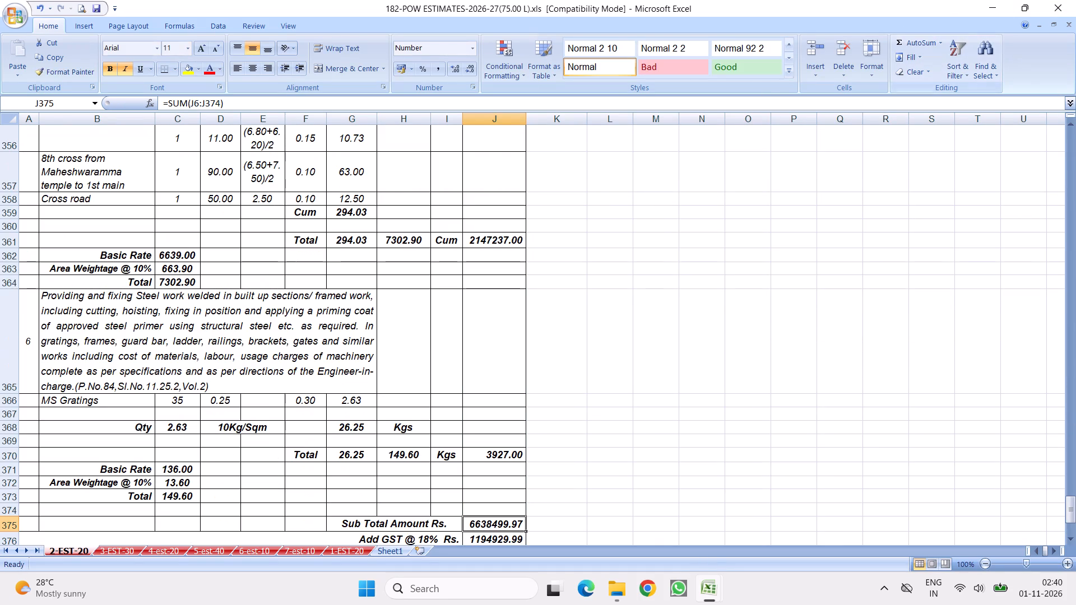
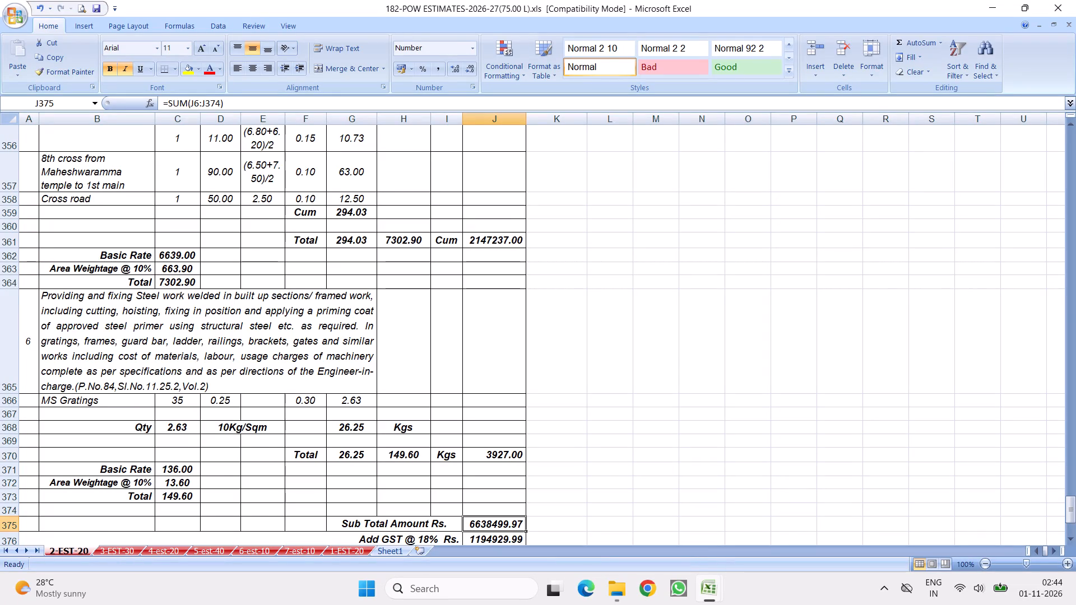
Delete the estimate sheets 3-EST-30, 4-est-20, 5-est-40, 6-est-10, 7-est-10 and 1-EST-20 together, keeping 2-EST-20 and Sheet1.
click(121, 550)
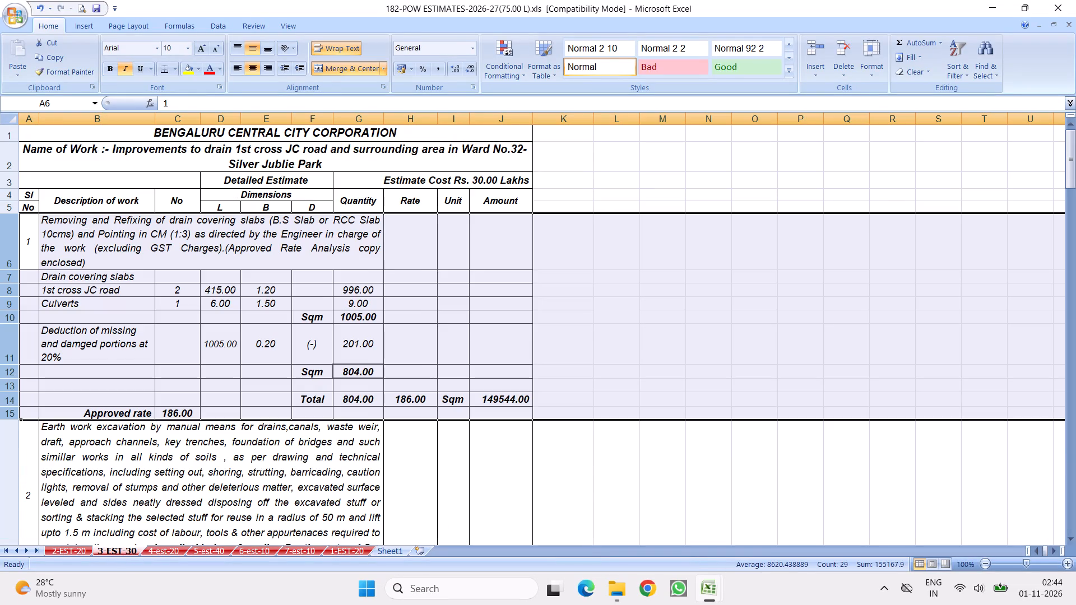
click(183, 283)
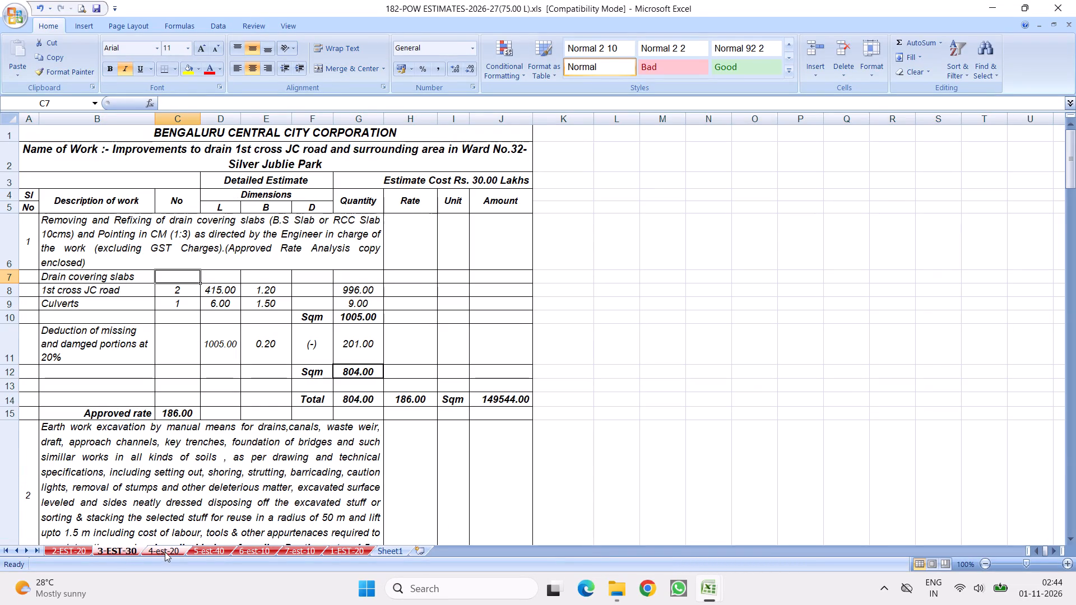
ctrl+click(165, 551)
ctrl+click(203, 553)
ctrl+click(252, 554)
ctrl+click(302, 554)
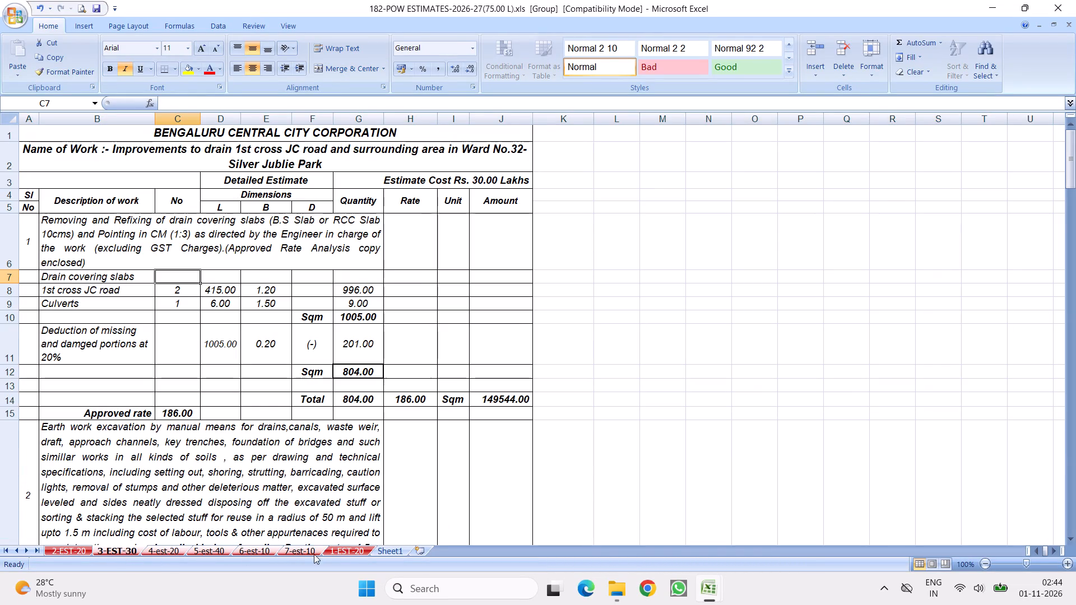
ctrl+click(348, 553)
ctrl+right_click(346, 550)
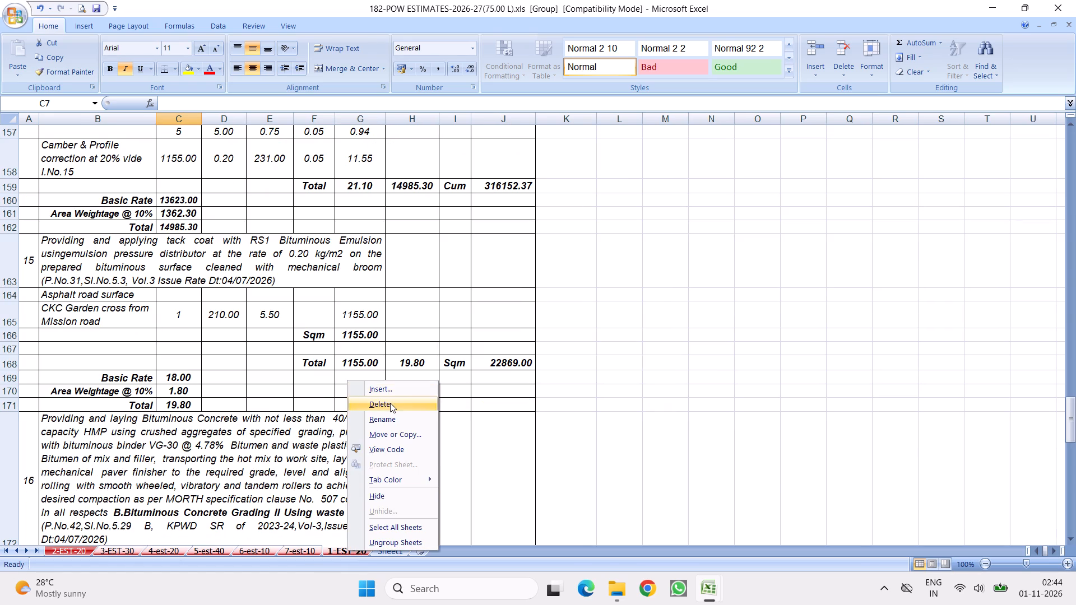
click(385, 403)
click(509, 325)
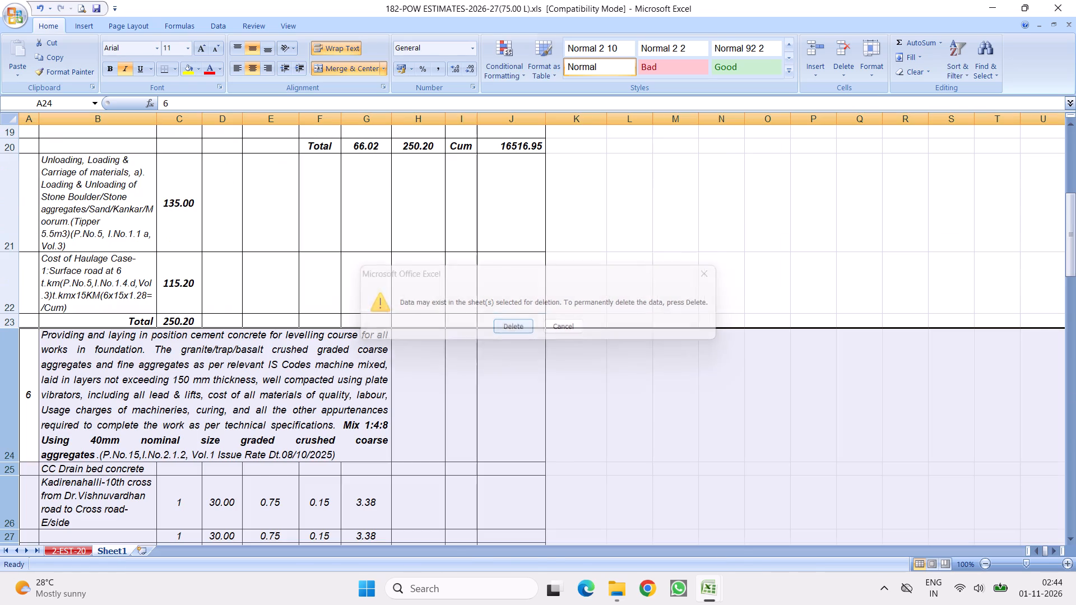
click(200, 383)
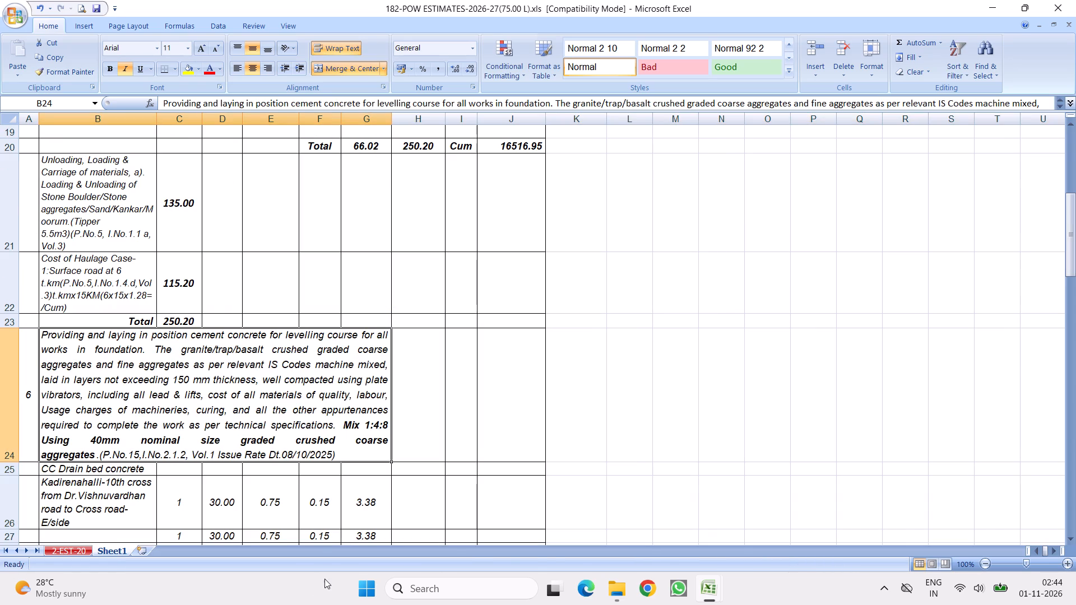
Return to the totals and certificate section of the 2-EST-20 sheet and save the workbook.
click(75, 546)
scroll(698, 442, down, 4)
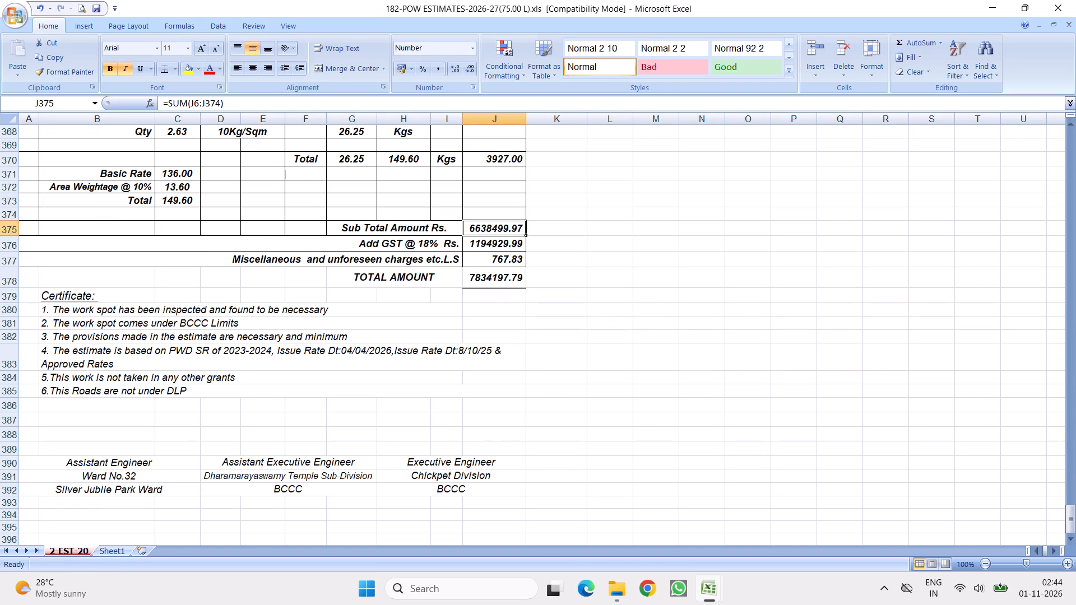
click(95, 7)
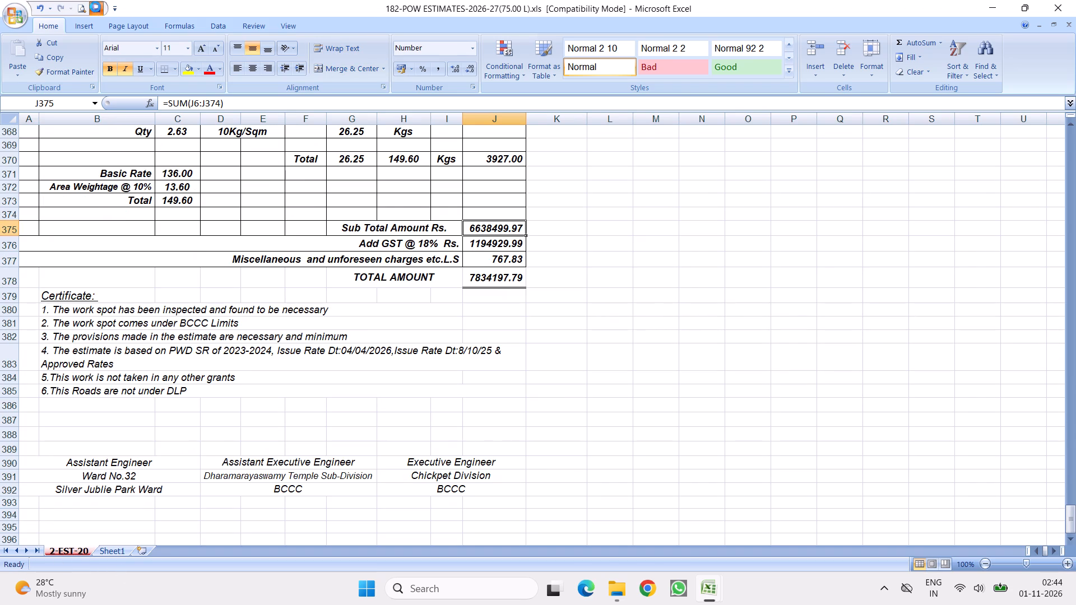
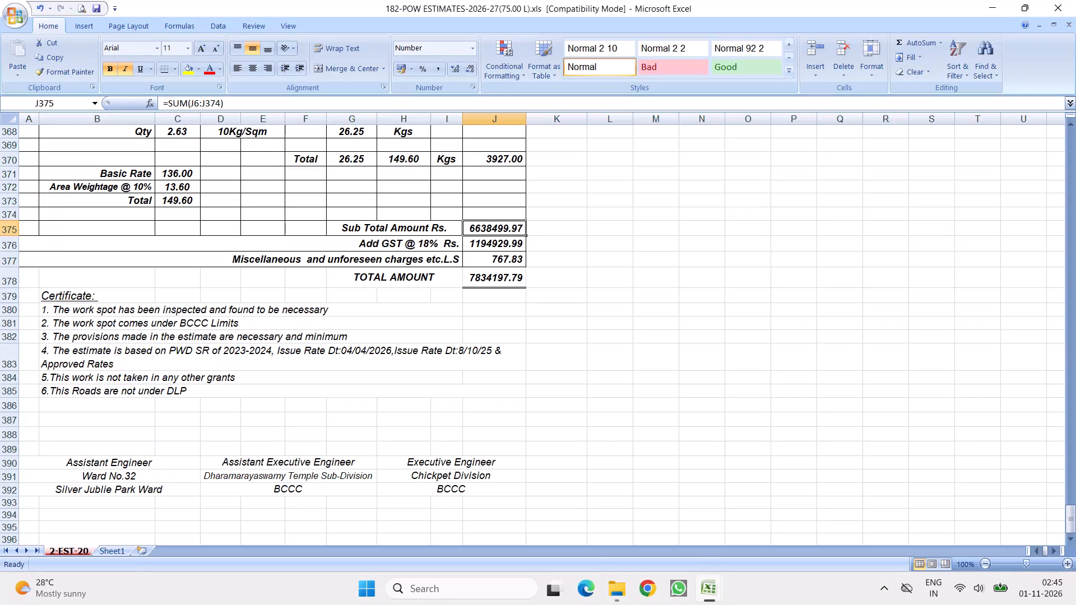
Create a copy of the 2-EST-20 sheet at the end of the workbook.
click(213, 204)
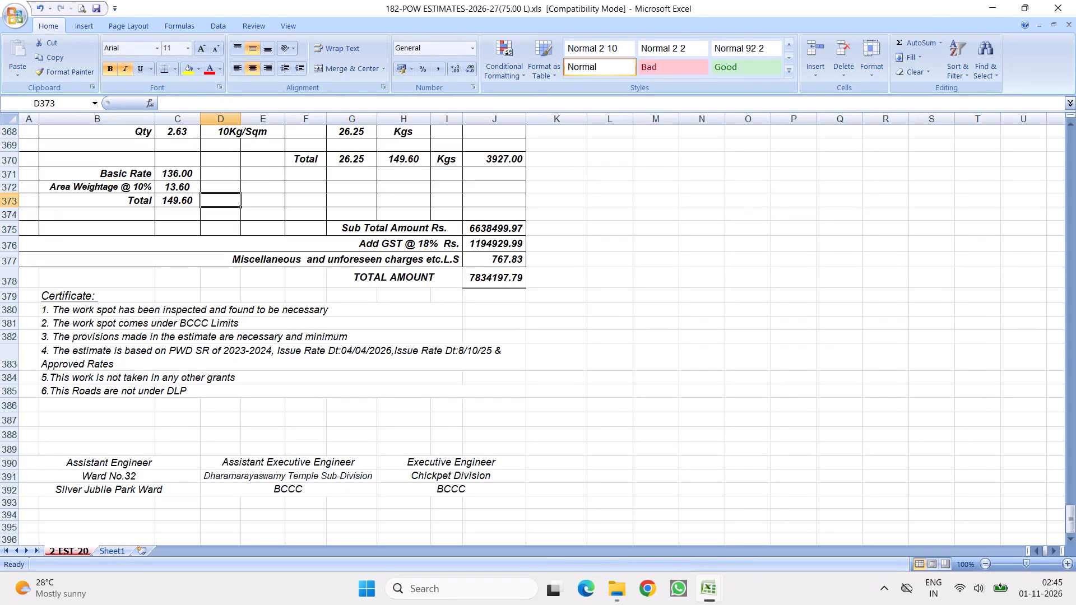
click(336, 193)
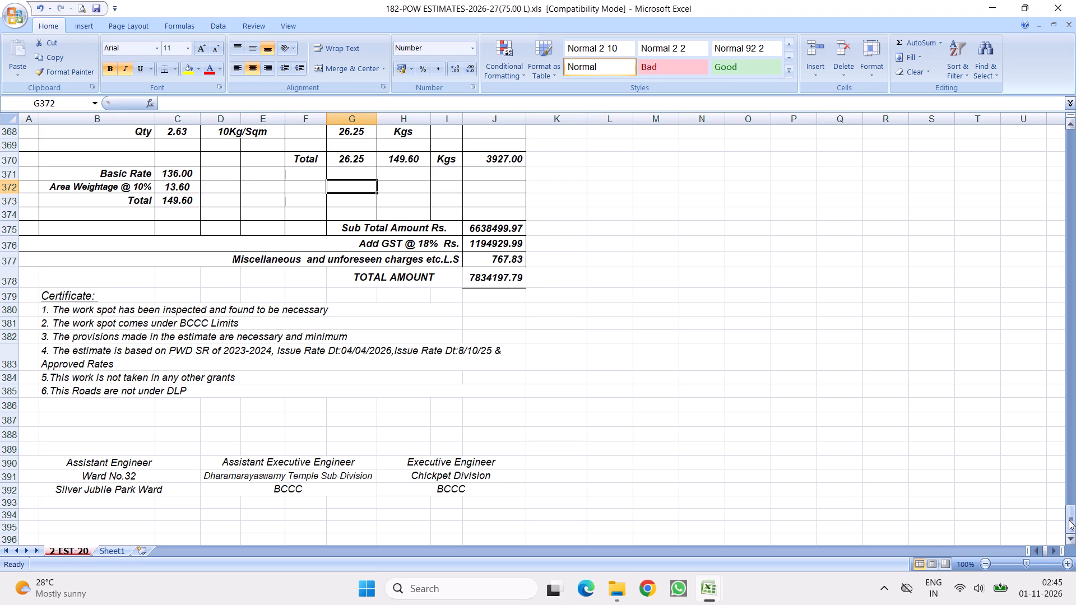
drag(1069, 520, 1063, 0)
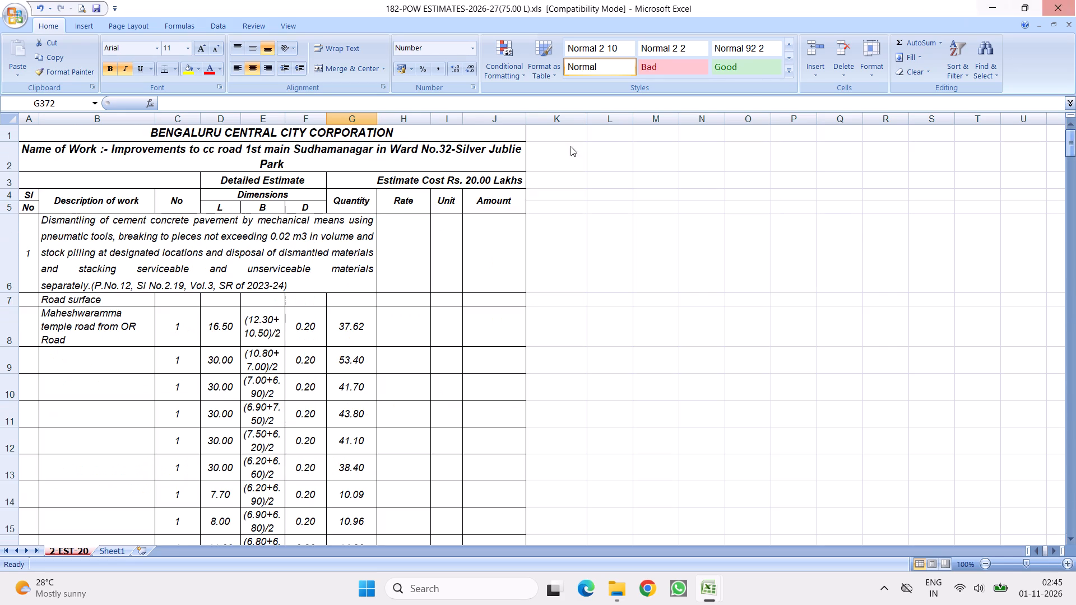
right_click(69, 551)
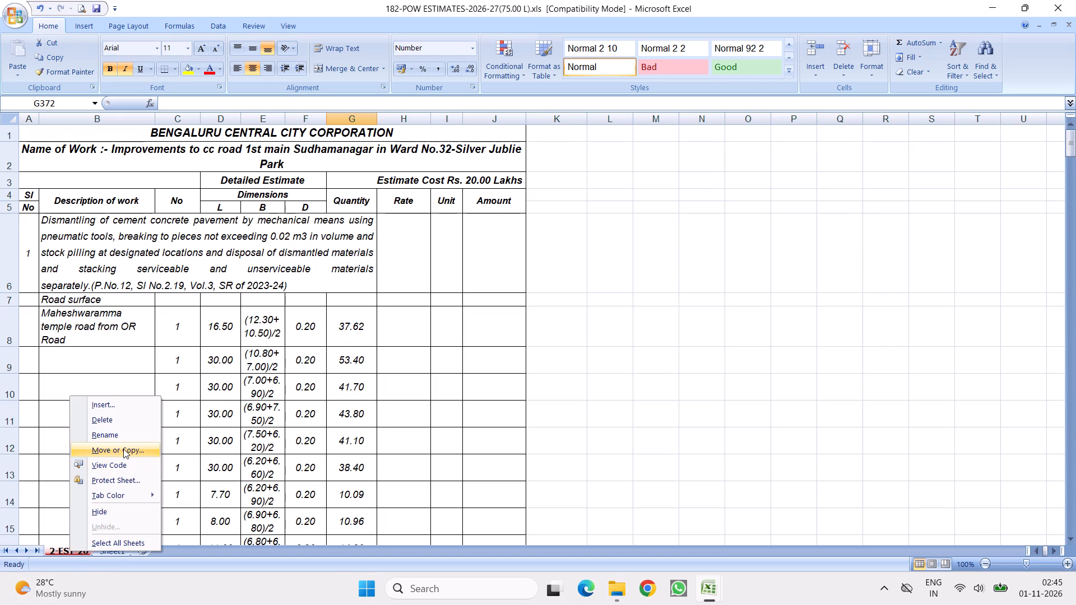
click(123, 449)
click(40, 444)
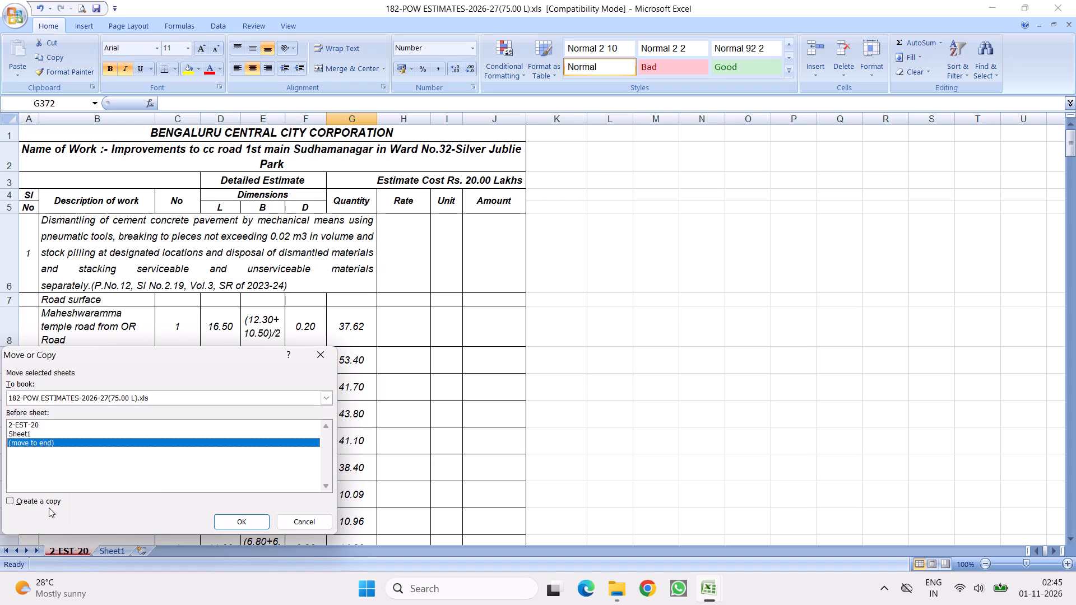
click(34, 502)
click(238, 522)
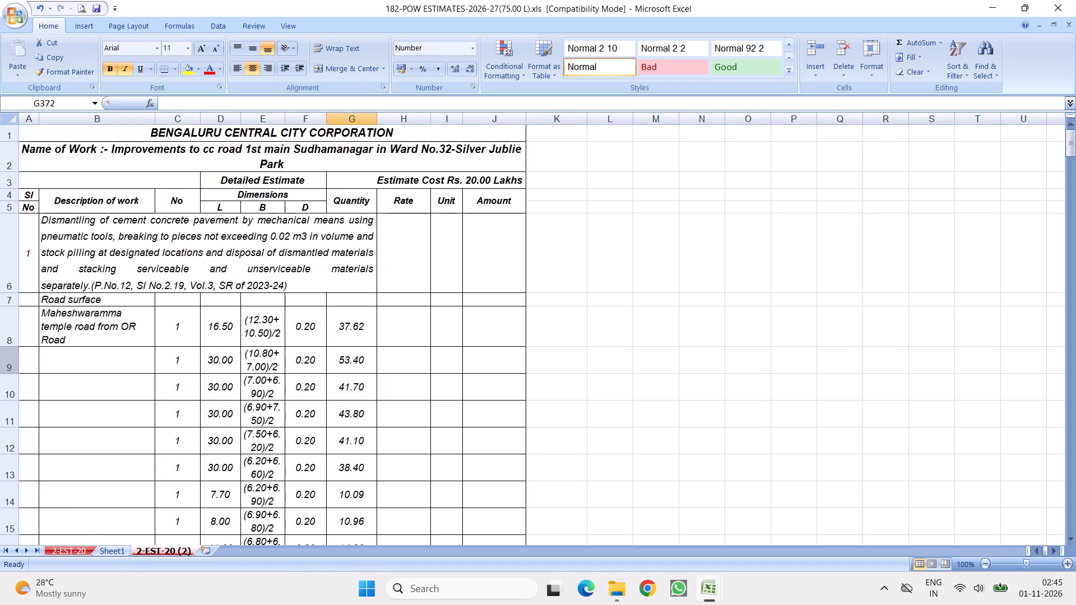
Delete the Maheshwaramma temple road measurement rows 8 to 16 from item 1's road surface section in the copied sheet.
drag(4, 332, 141, 560)
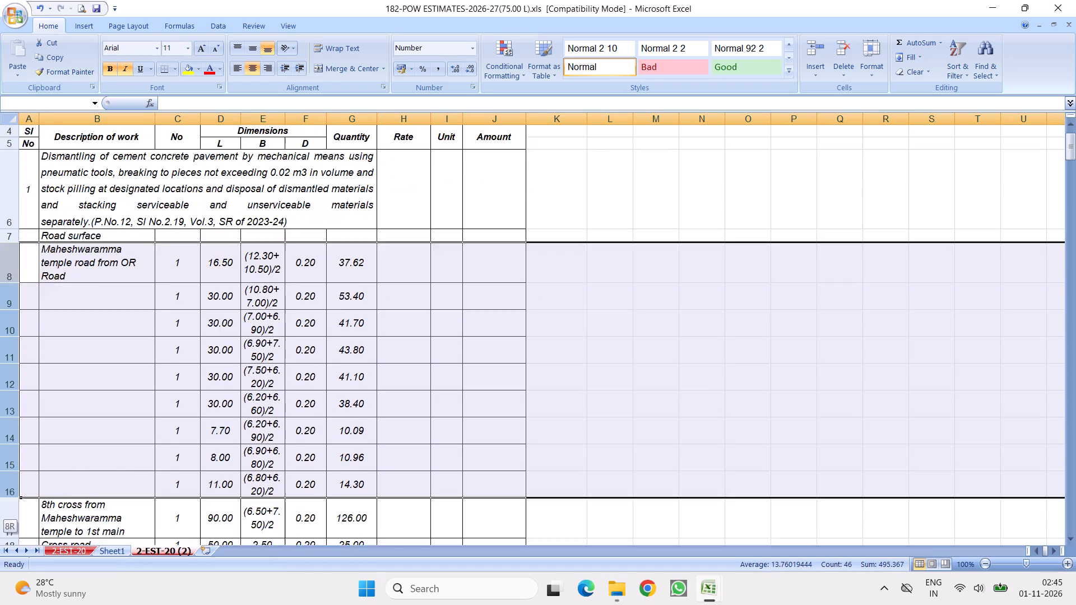
drag(141, 560, 262, 273)
right_click(221, 219)
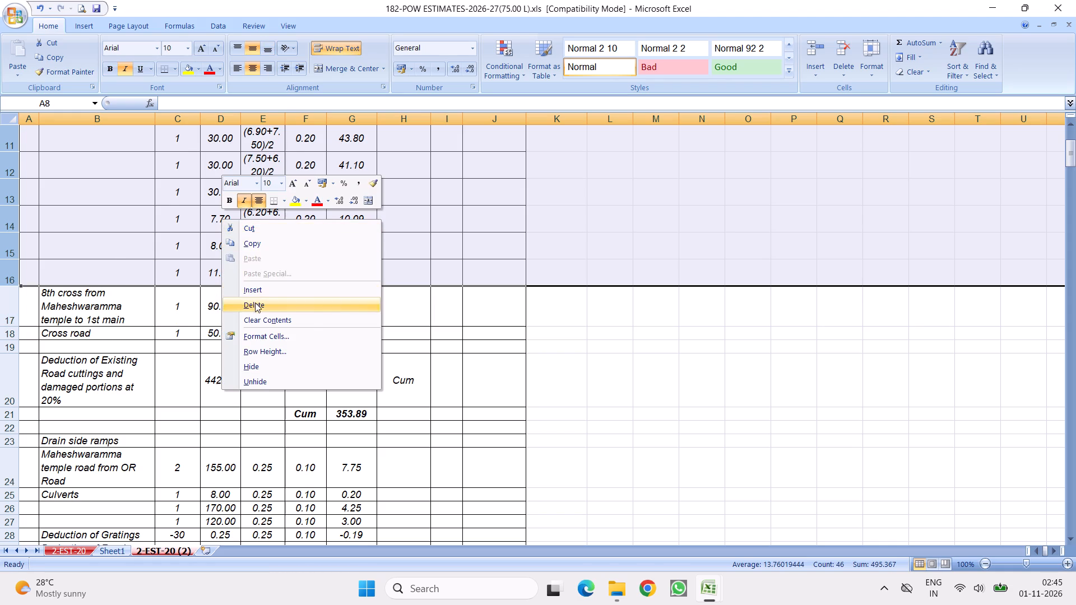
click(255, 304)
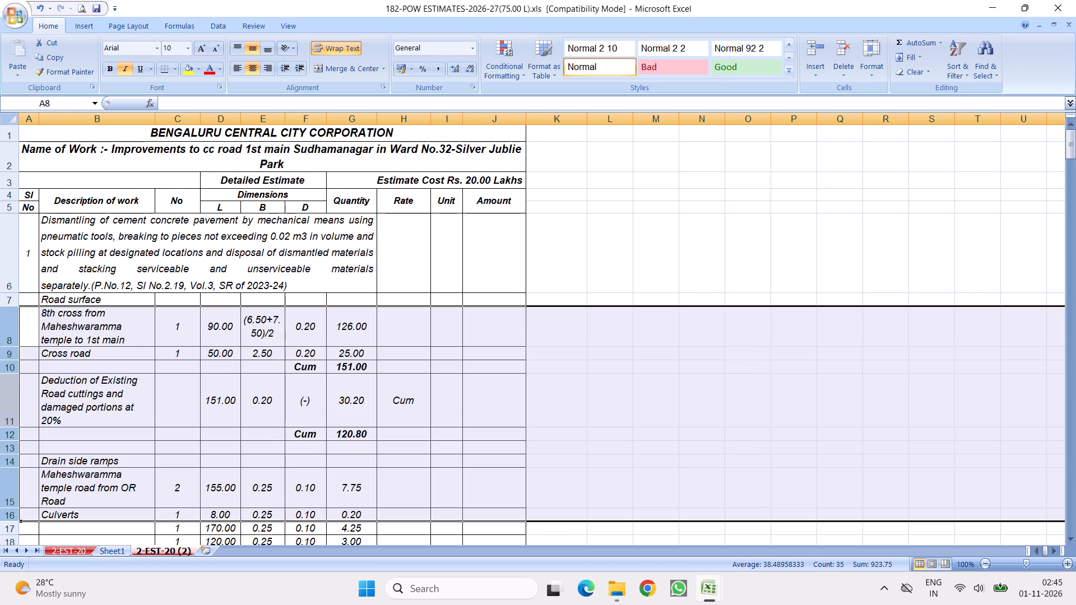
Delete item 1's drain side ramps block and its road surface and ramps summary, rows 14 to 27.
click(0, 402)
scroll(255, 383, down, 2)
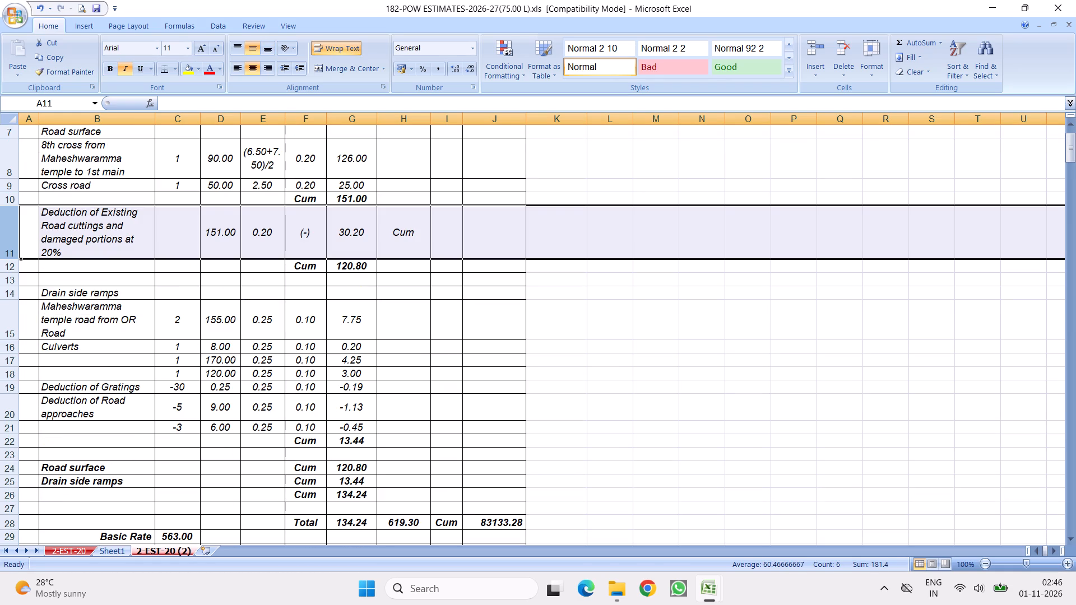
drag(10, 294, 29, 502)
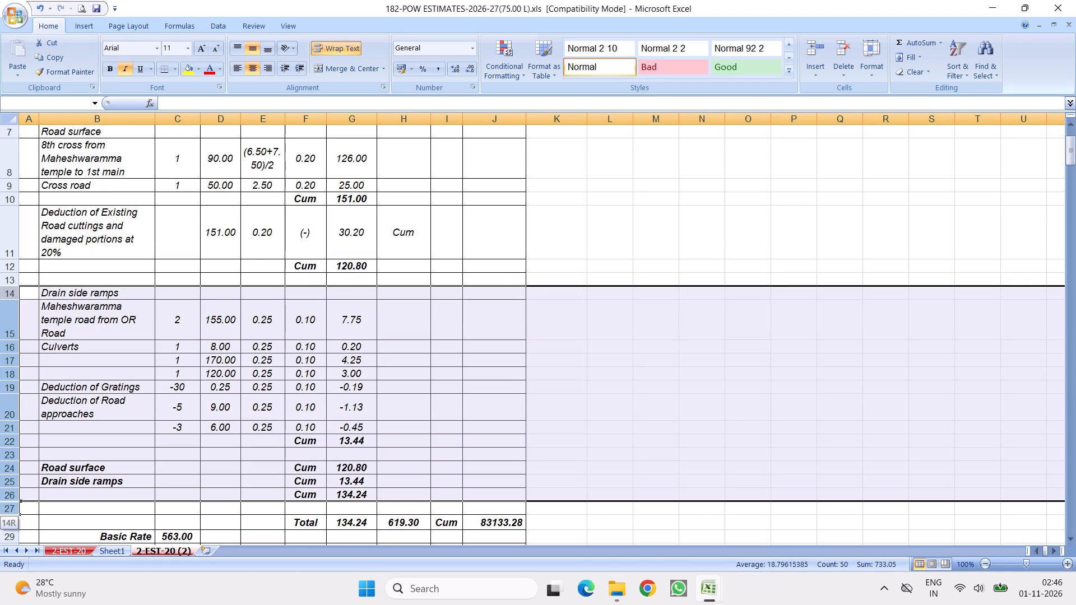
drag(29, 502, 30, 502)
right_click(103, 397)
click(137, 481)
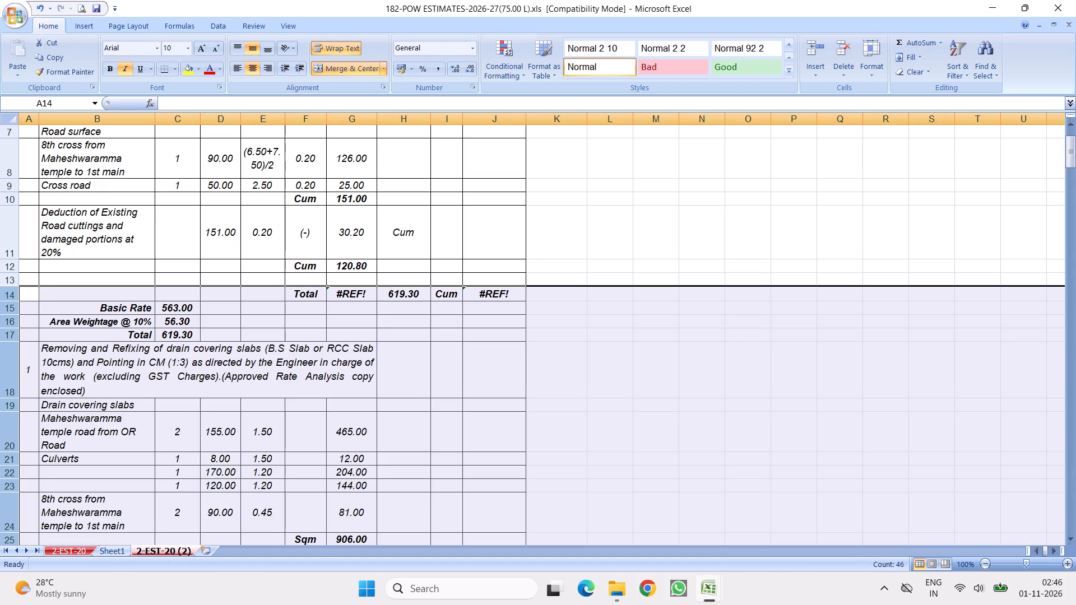
Link item 1's total quantity in G14 to the net road surface quantity with =G12.
click(351, 291)
key(equal)
click(347, 263)
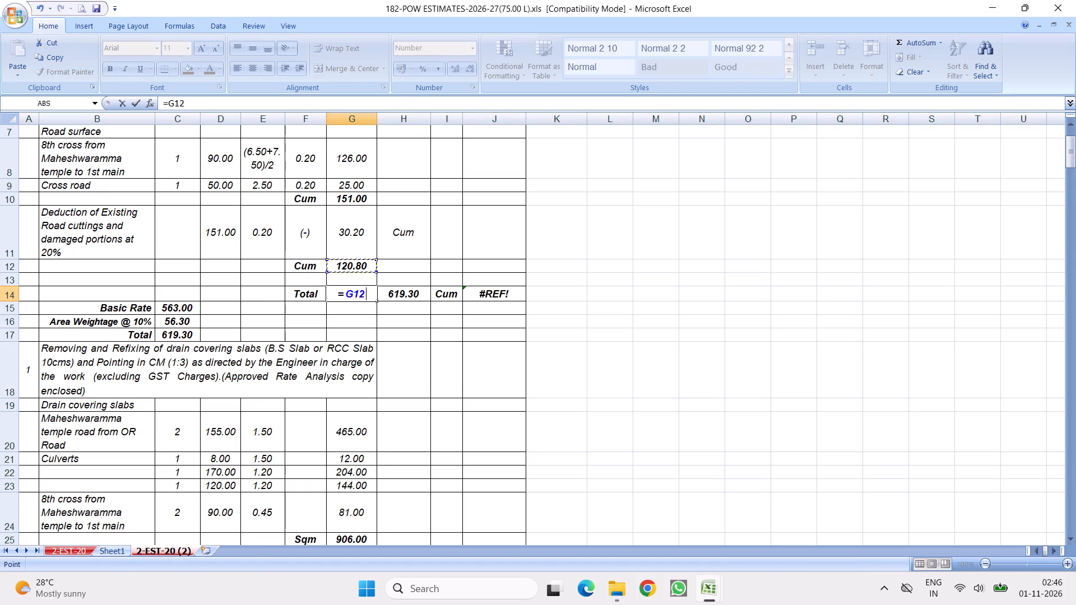
key(Return)
Delete the whole item for removing and refixing drain covering slabs, rows 18 to 30.
scroll(100, 343, down, 1)
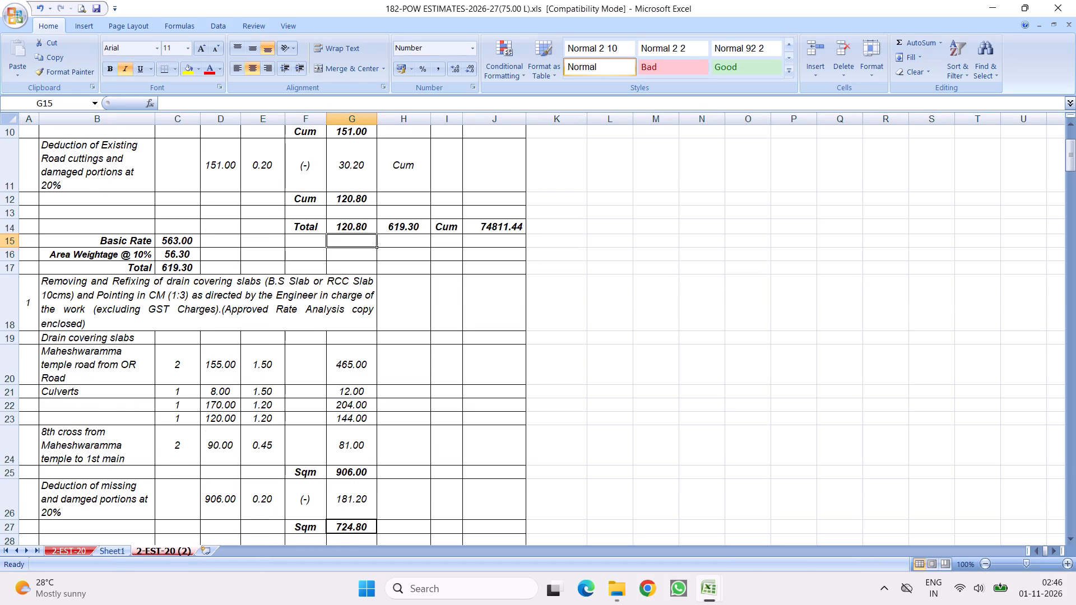
drag(4, 309, 85, 539)
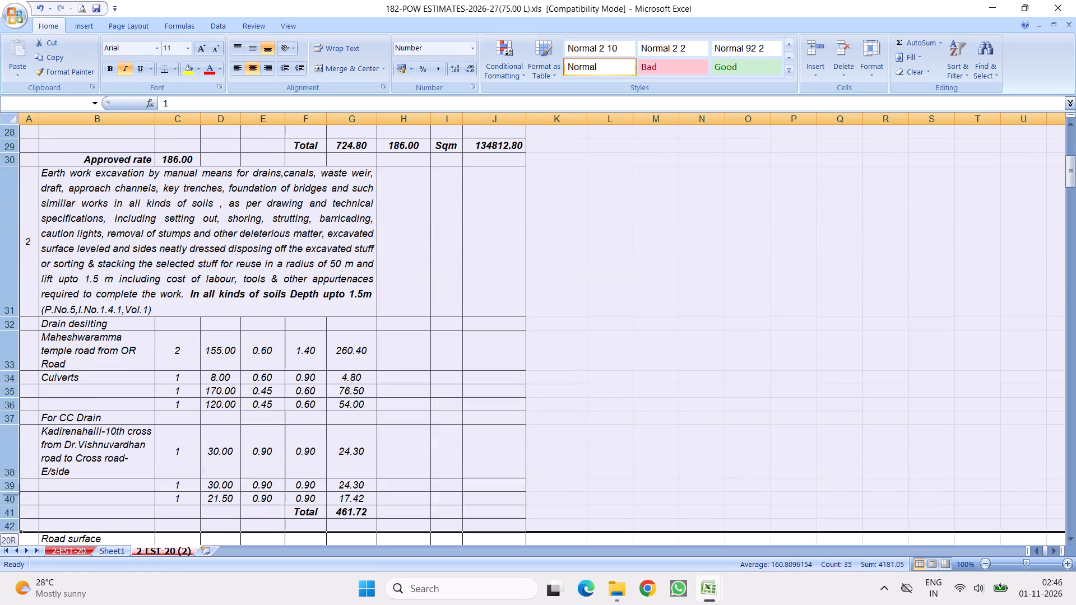
drag(85, 539, 236, 485)
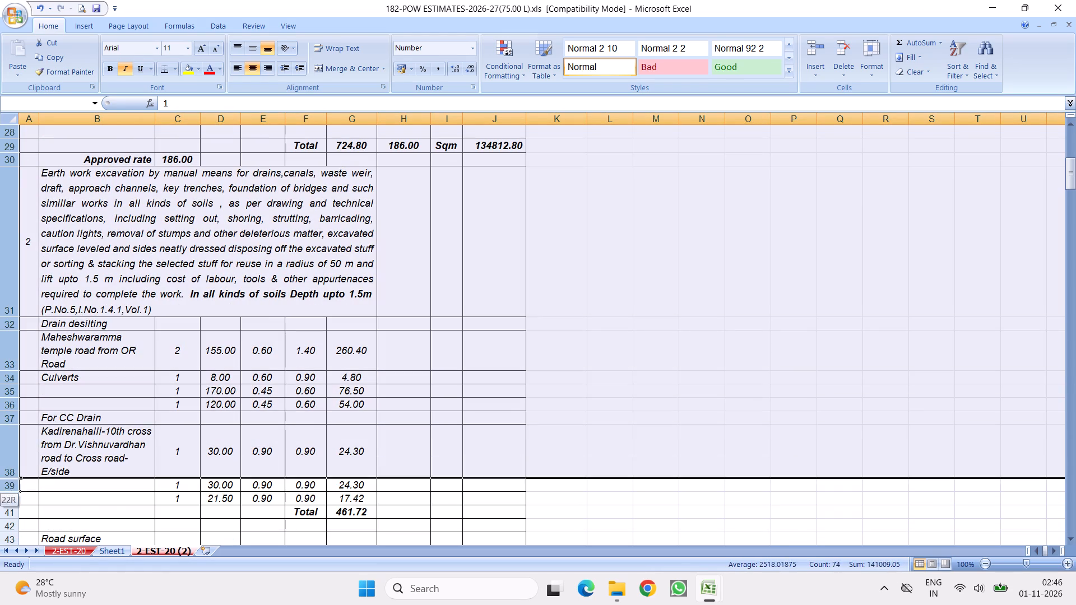
drag(236, 485, 270, 226)
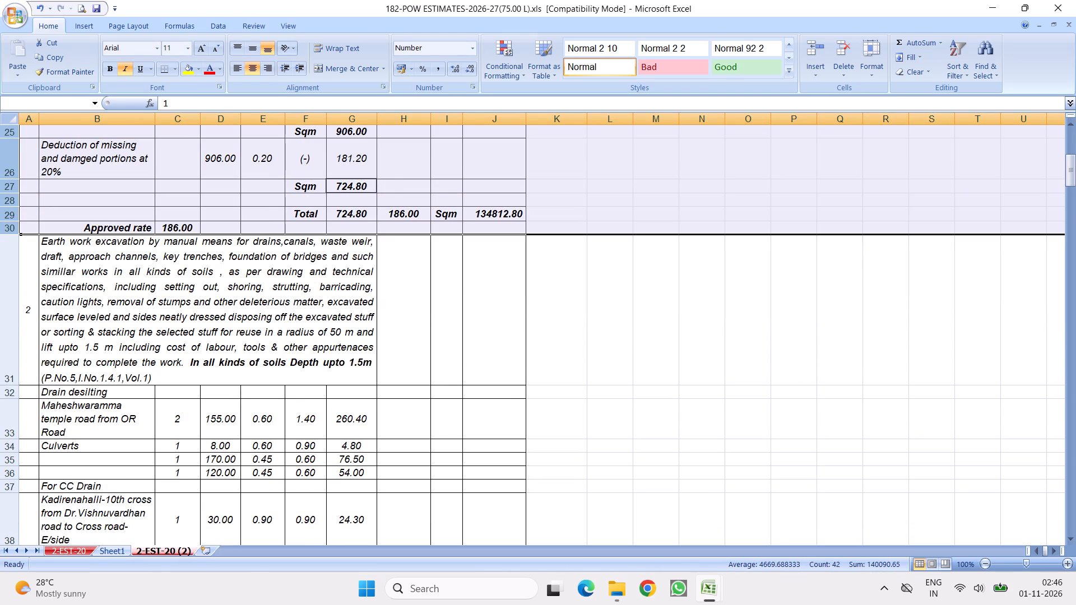
right_click(234, 201)
click(263, 287)
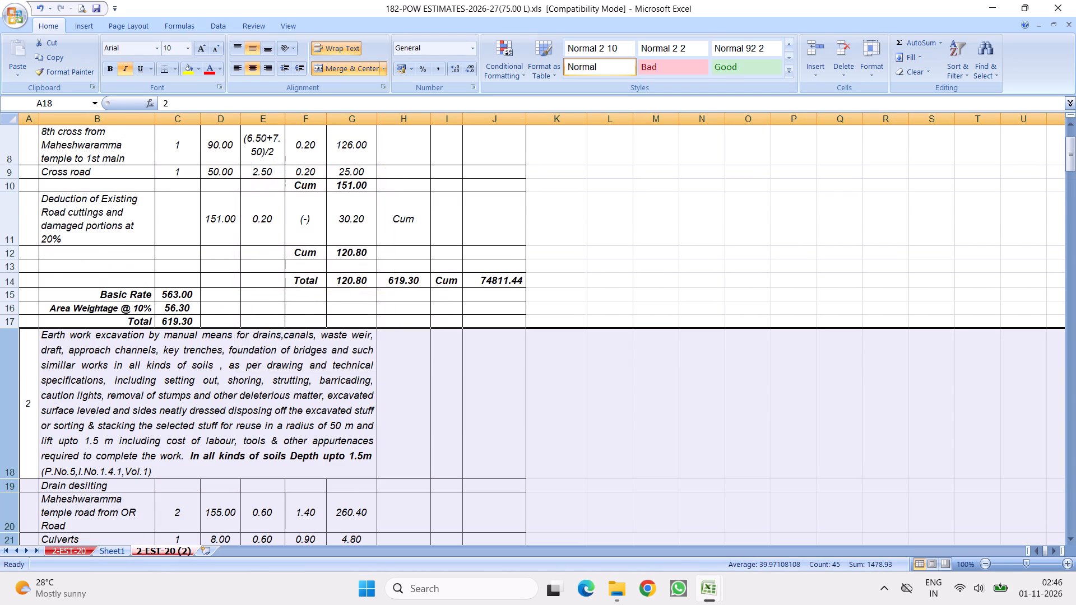
Delete the drain desilting and CC drain measurements from the earth work excavation item, rows 19 to 29.
scroll(282, 290, down, 3)
click(228, 263)
drag(7, 297, 136, 263)
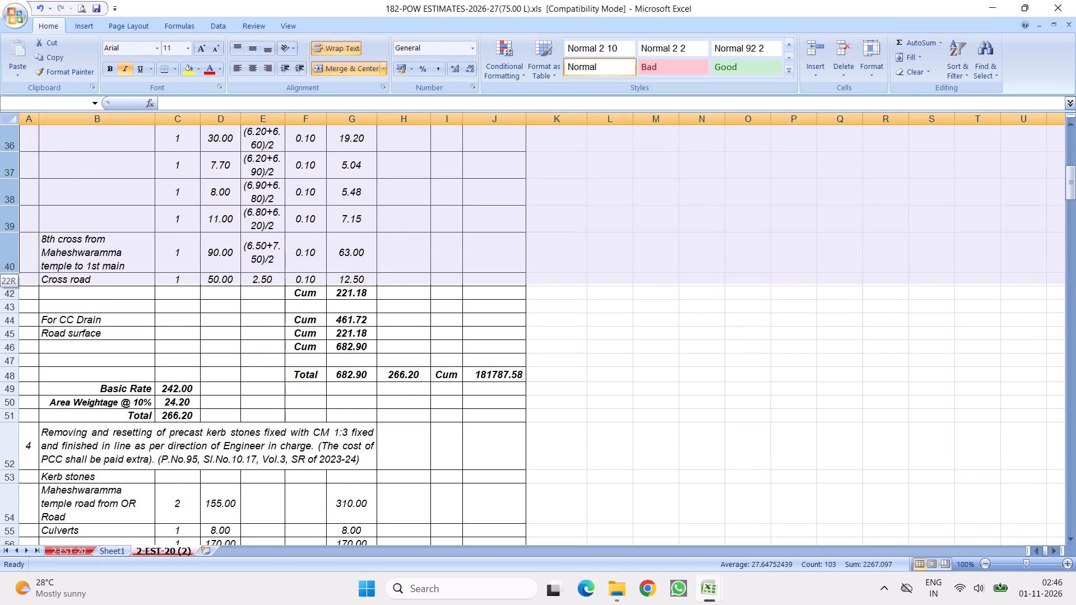
drag(136, 263, 187, 460)
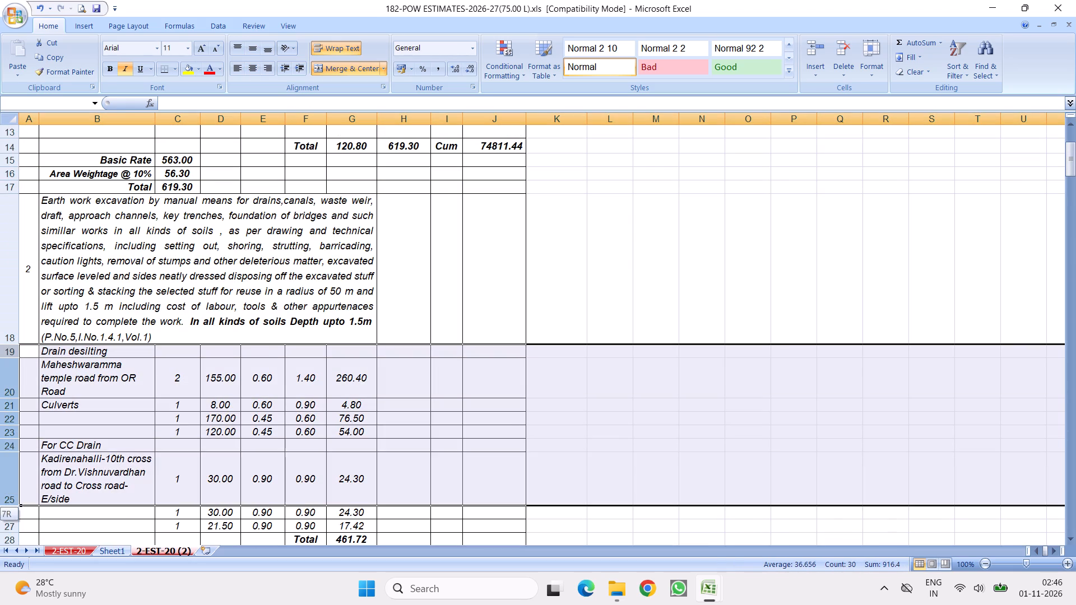
drag(187, 460, 192, 247)
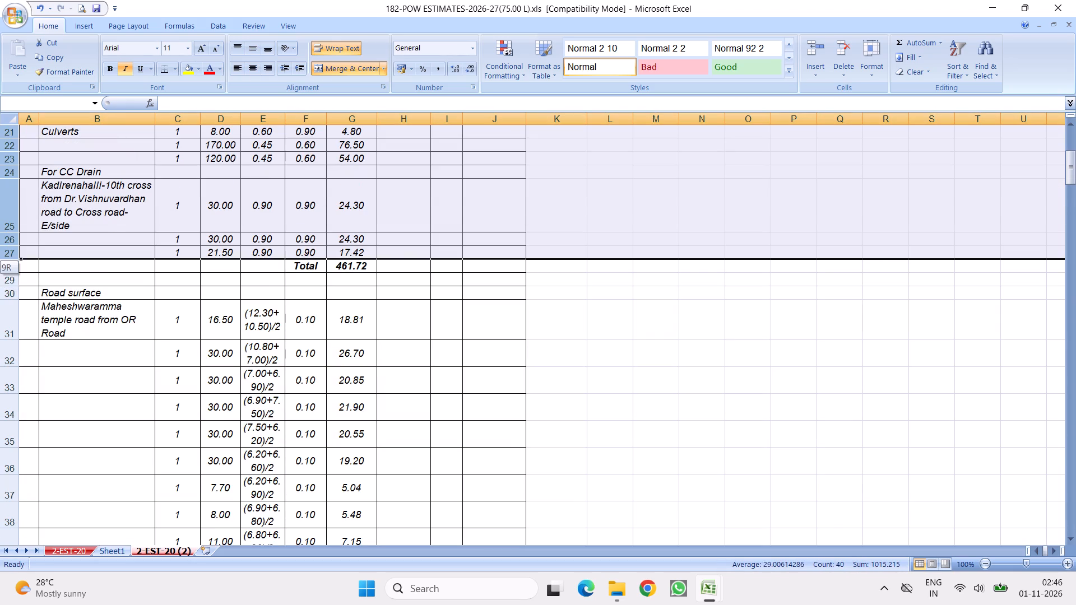
drag(192, 247, 183, 273)
right_click(161, 241)
click(200, 328)
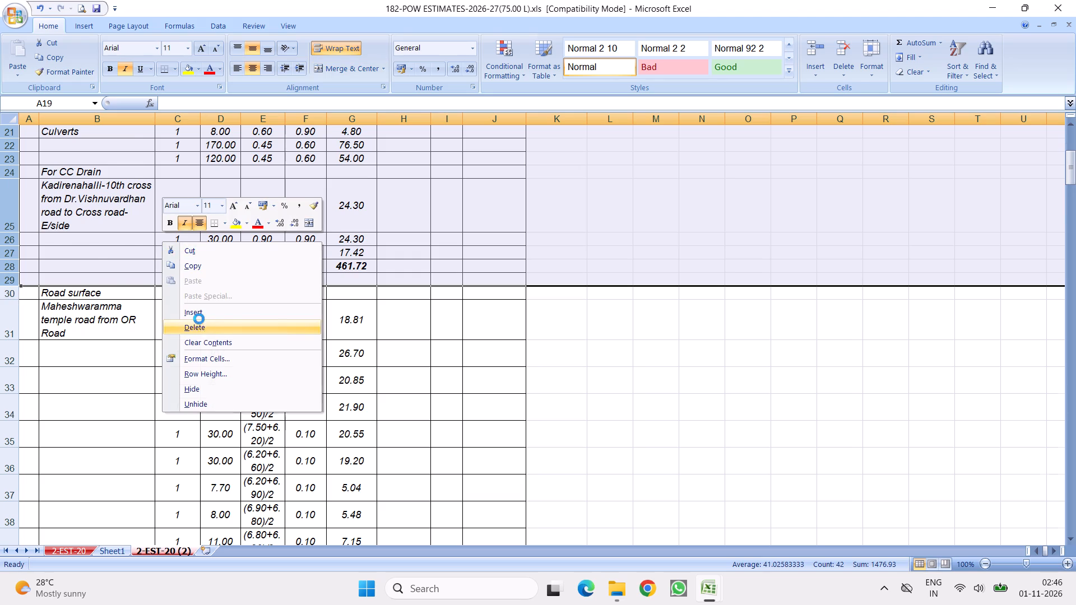
Delete the Maheshwaramma temple road rows 20 to 28 from the excavation item's road surface measurements.
scroll(180, 332, down, 2)
scroll(127, 211, up, 1)
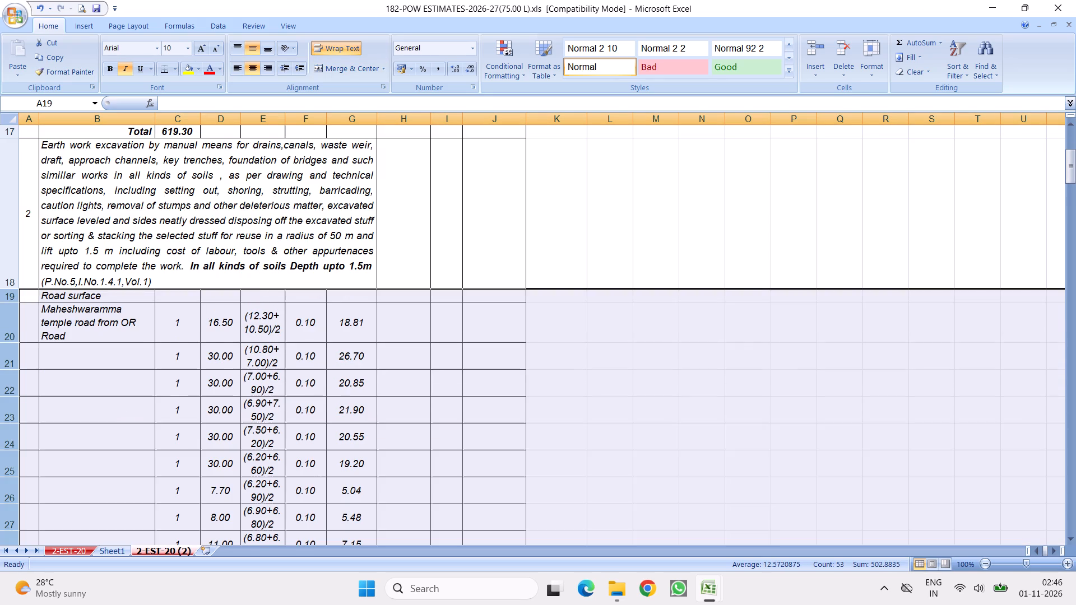
drag(91, 326, 79, 317)
drag(7, 323, 185, 567)
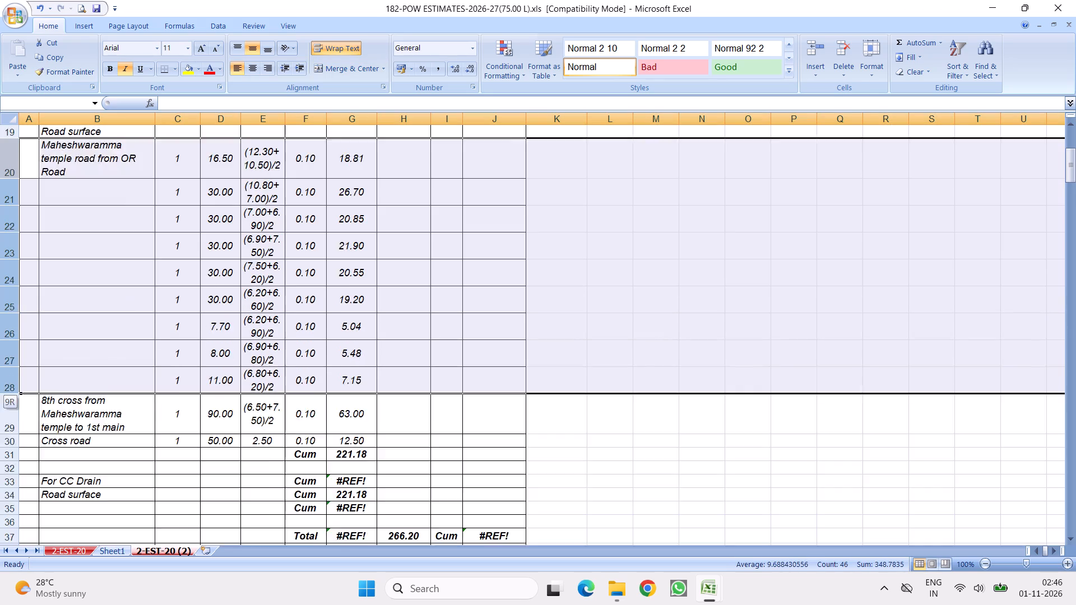
drag(185, 567, 207, 328)
right_click(184, 284)
click(225, 370)
Delete the excavation item's CC drain and road surface summary, rows 24 to 26.
scroll(241, 383, down, 2)
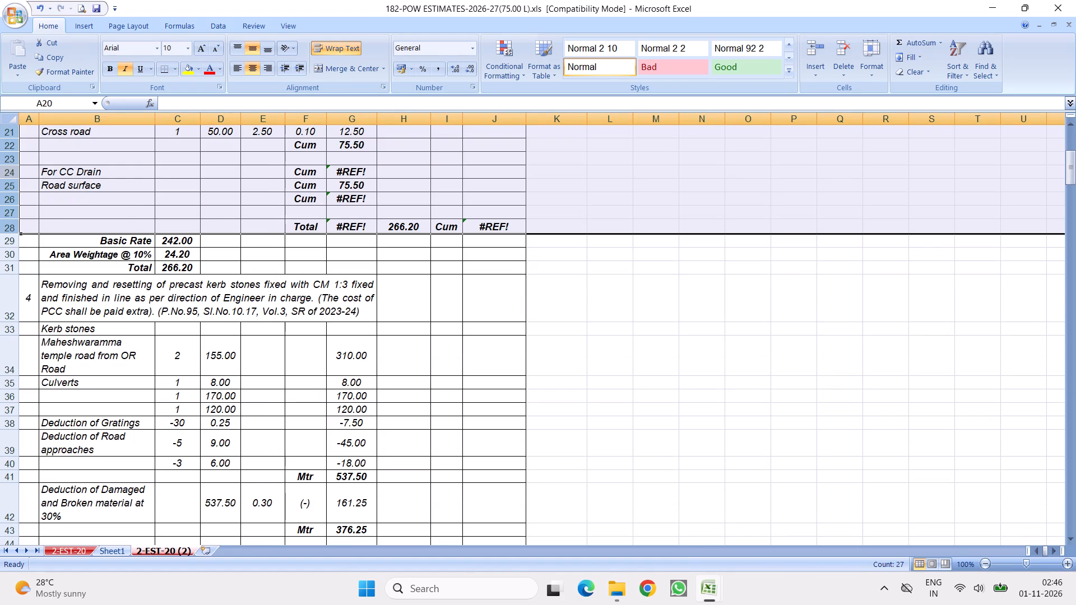
drag(14, 171, 15, 204)
right_click(77, 189)
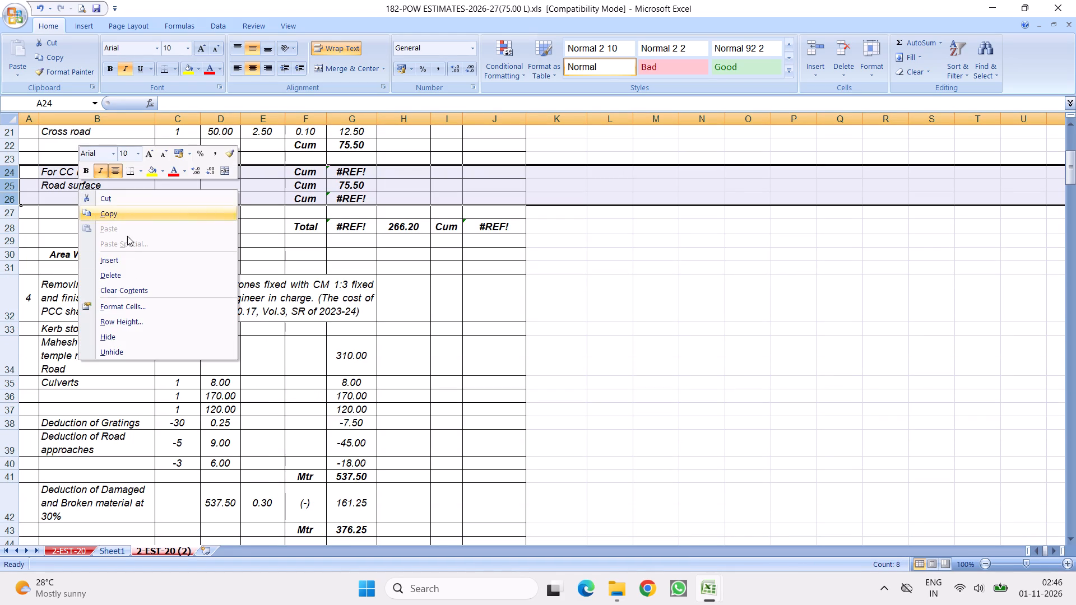
click(122, 274)
Link the excavation item's total quantity in G25 to the road surface sum with =G22.
click(347, 189)
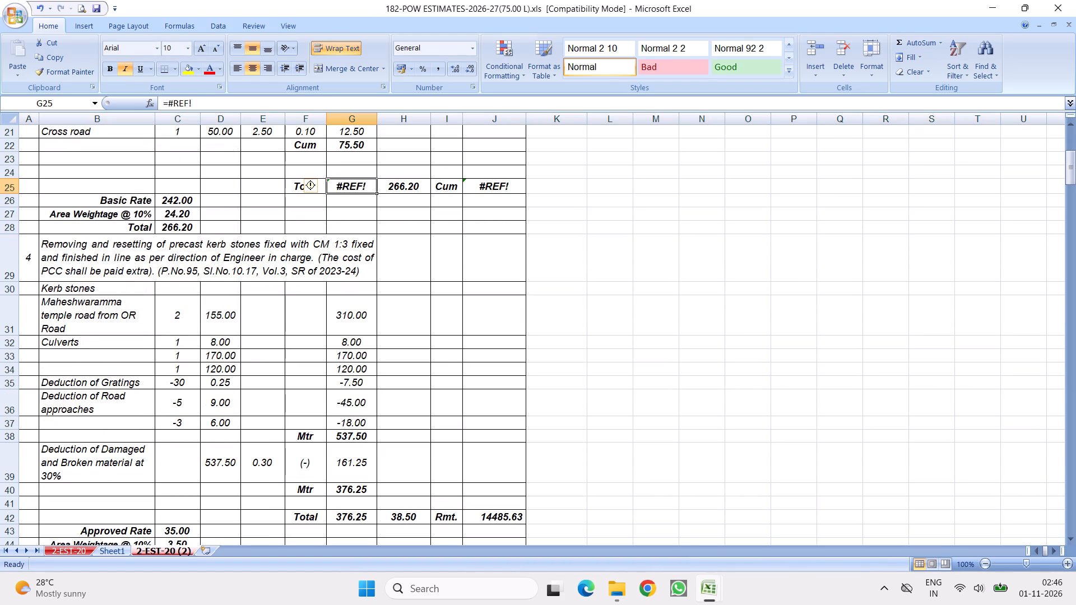
key(equal)
click(351, 146)
key(Return)
Delete the whole item for removing and resetting precast kerb stones, rows 29 to 45.
scroll(243, 292, down, 1)
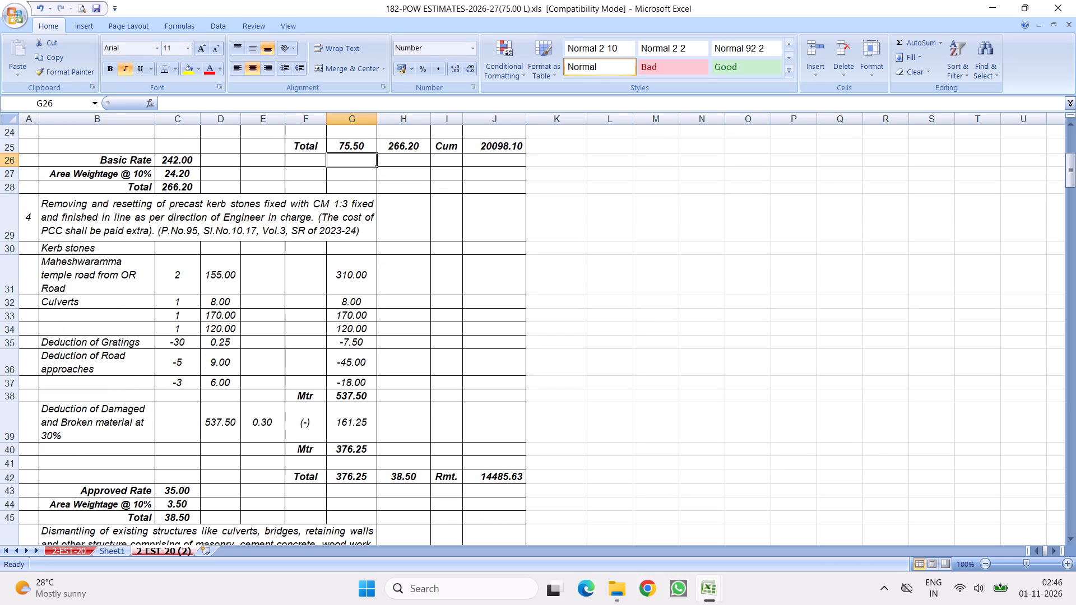
drag(0, 229, 47, 542)
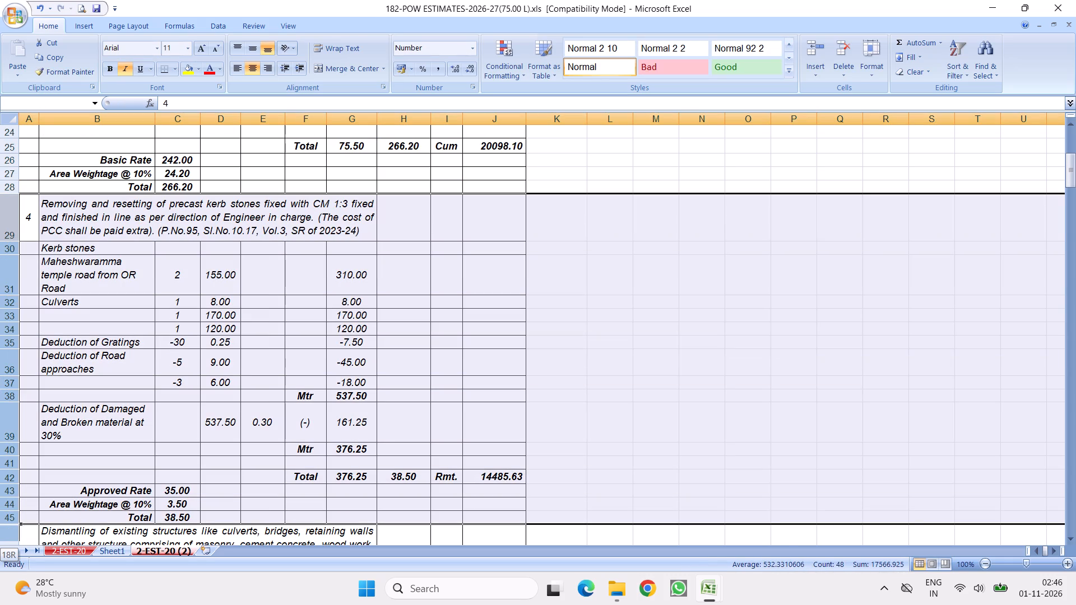
drag(47, 542, 53, 521)
right_drag(142, 316, 154, 323)
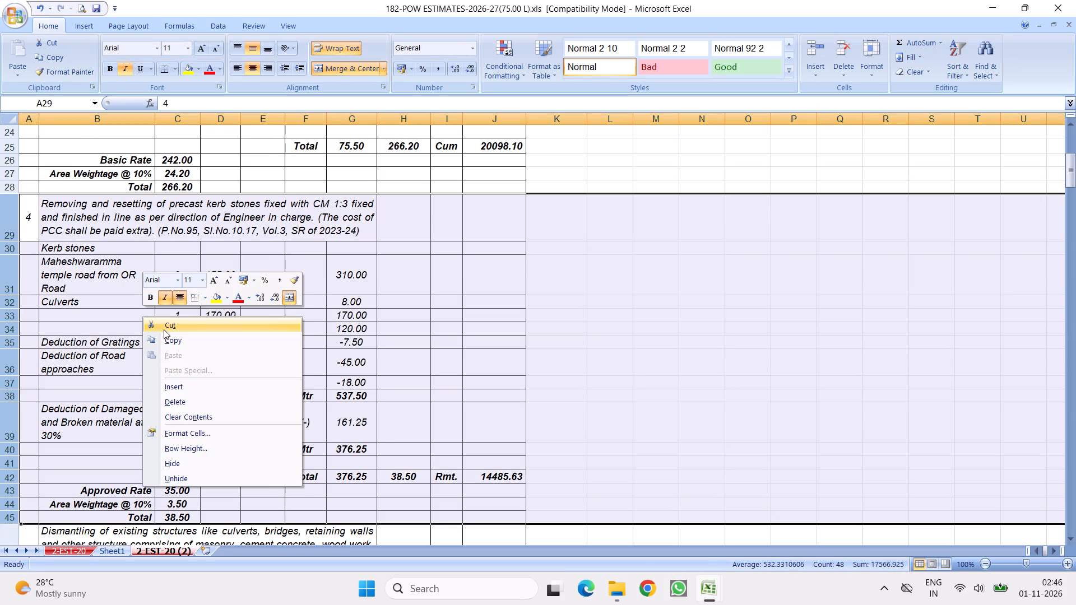
click(179, 399)
Delete the rows from the stone masonry dismantling item down to just above the lead for disposal of earth item.
click(173, 223)
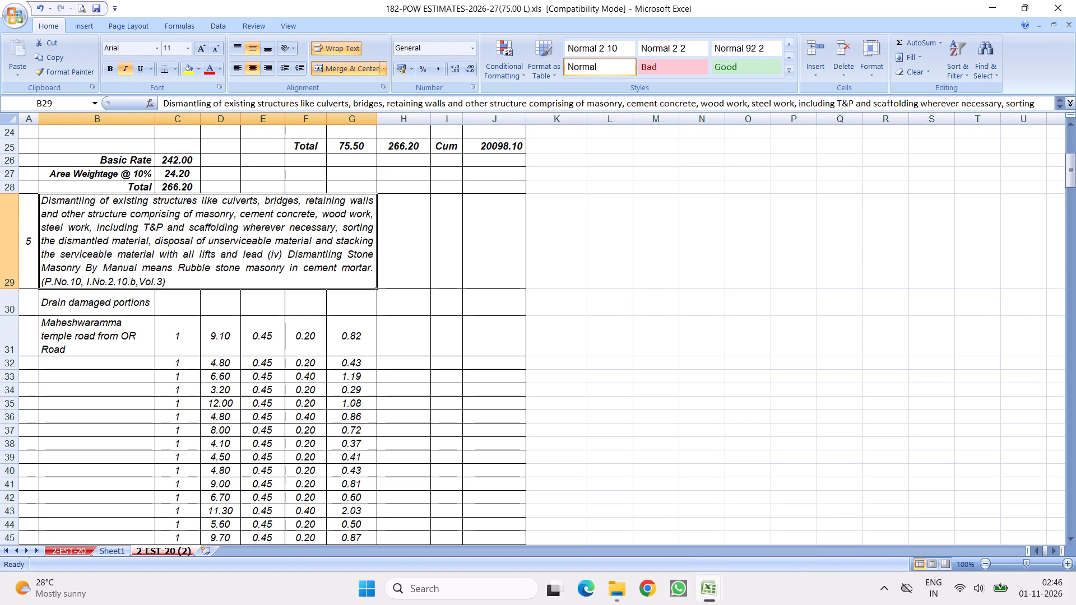
drag(3, 240, 137, 581)
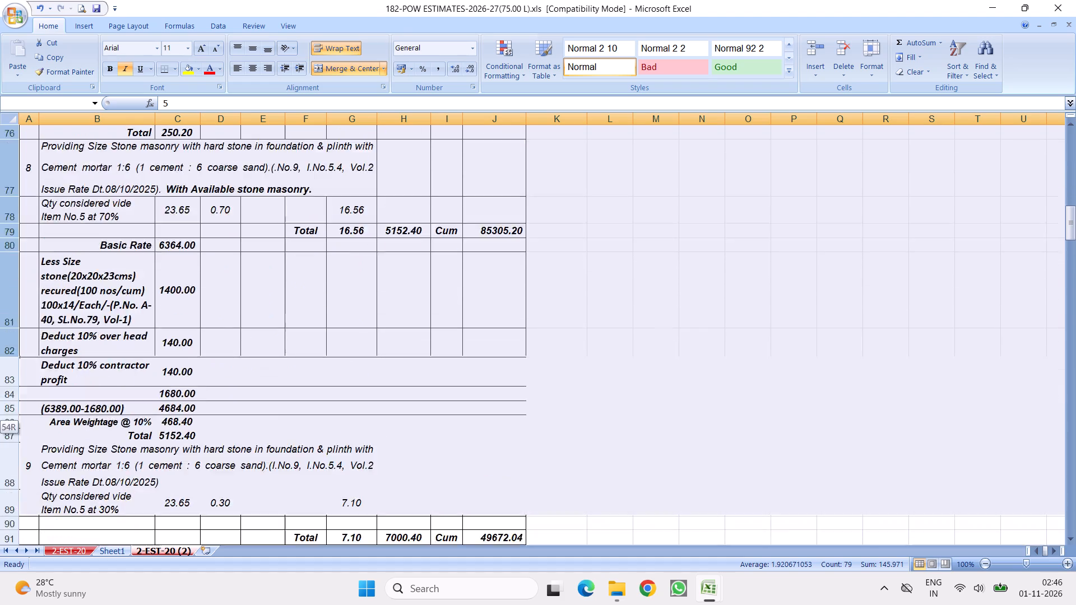
drag(137, 581, 240, 113)
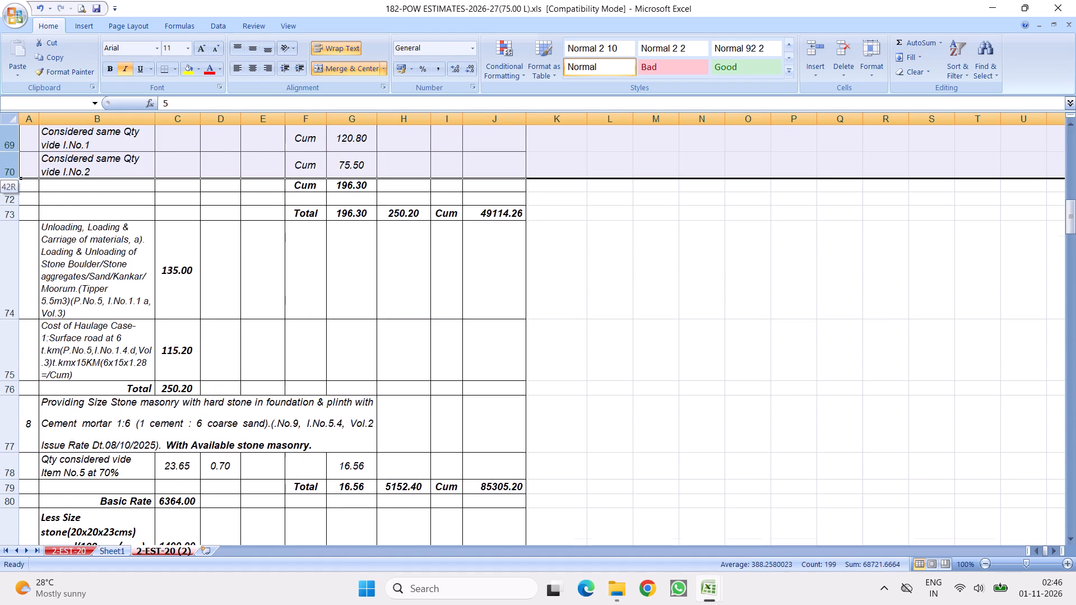
drag(240, 113, 265, 174)
right_click(256, 167)
click(295, 250)
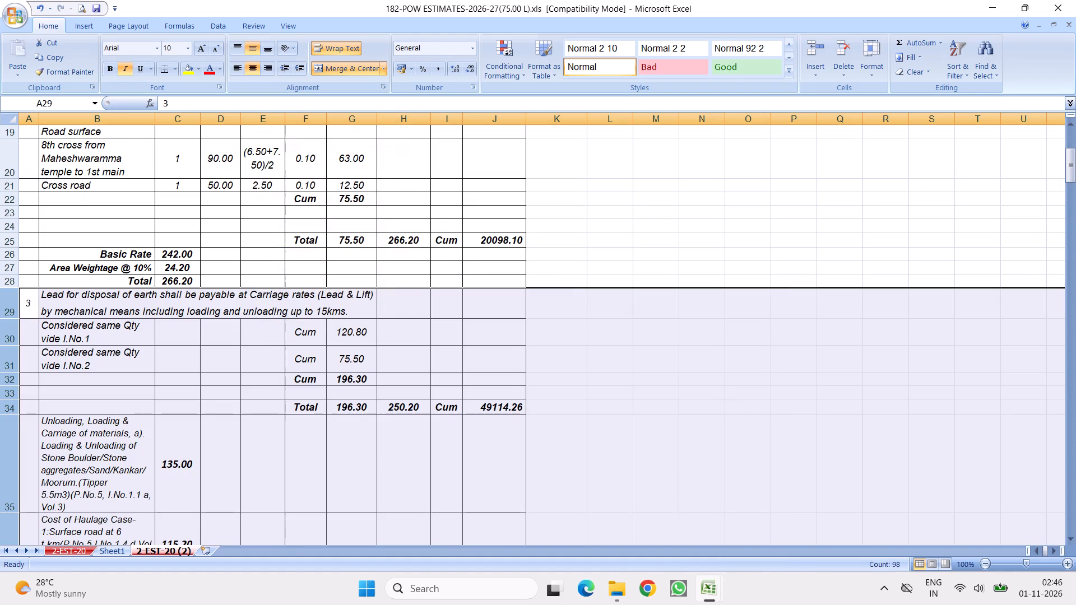
Delete rows 38 to 211, from size stone masonry item 8 through the item 21 painting on new concrete surfaces.
click(217, 311)
scroll(261, 311, down, 2)
scroll(285, 261, down, 5)
scroll(250, 203, up, 1)
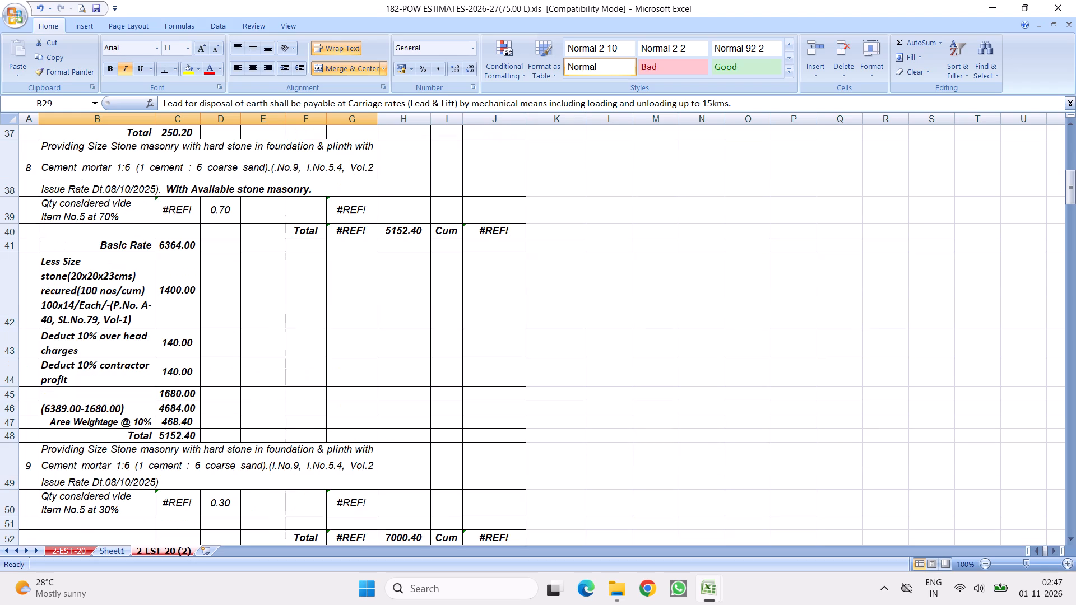
drag(0, 167, 215, 595)
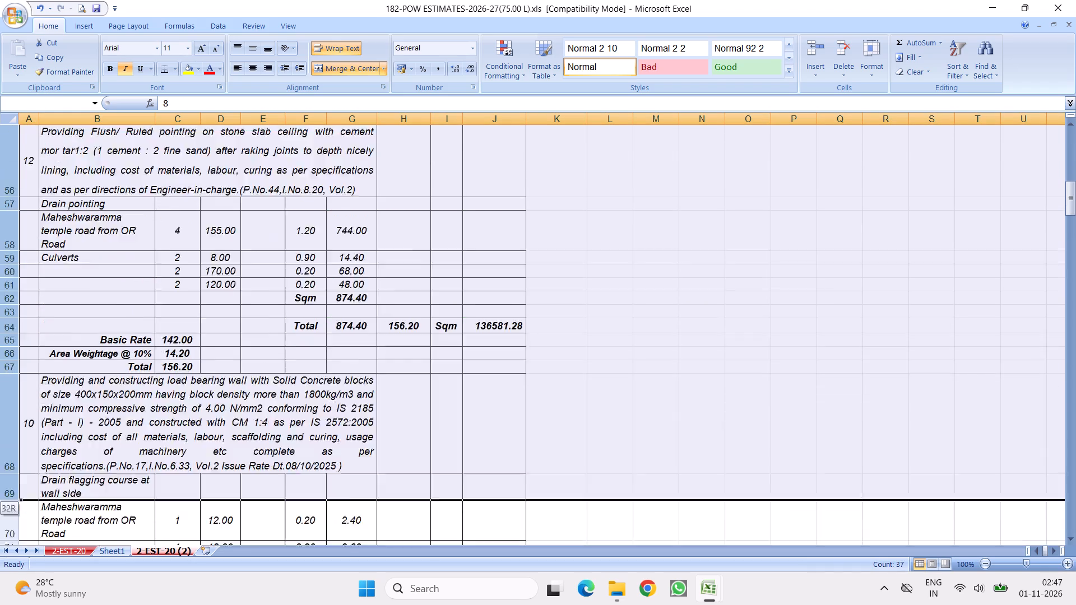
drag(215, 595, 238, 523)
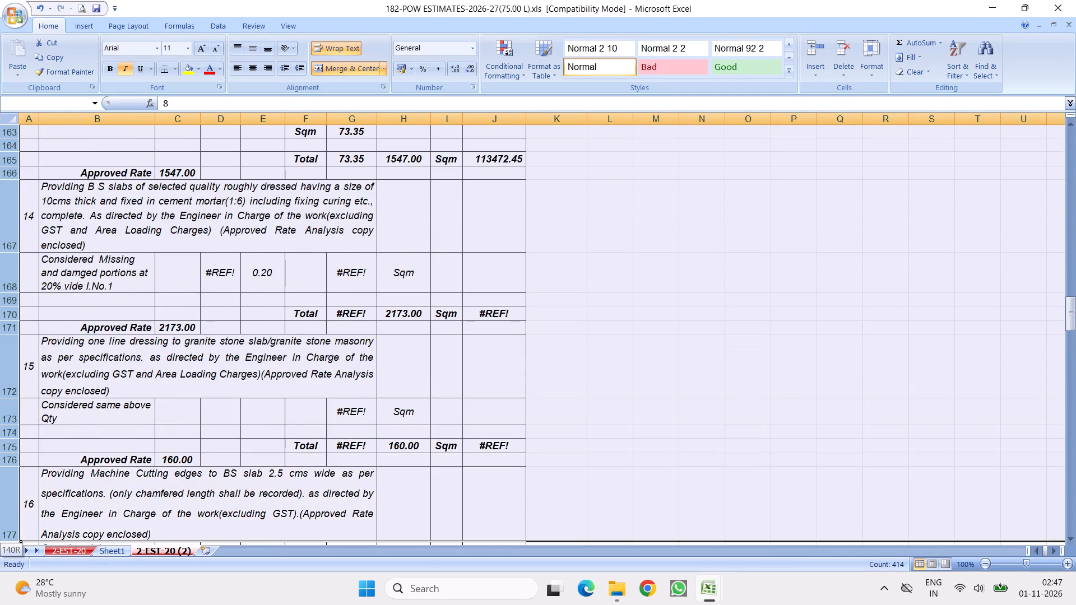
drag(238, 523, 229, 556)
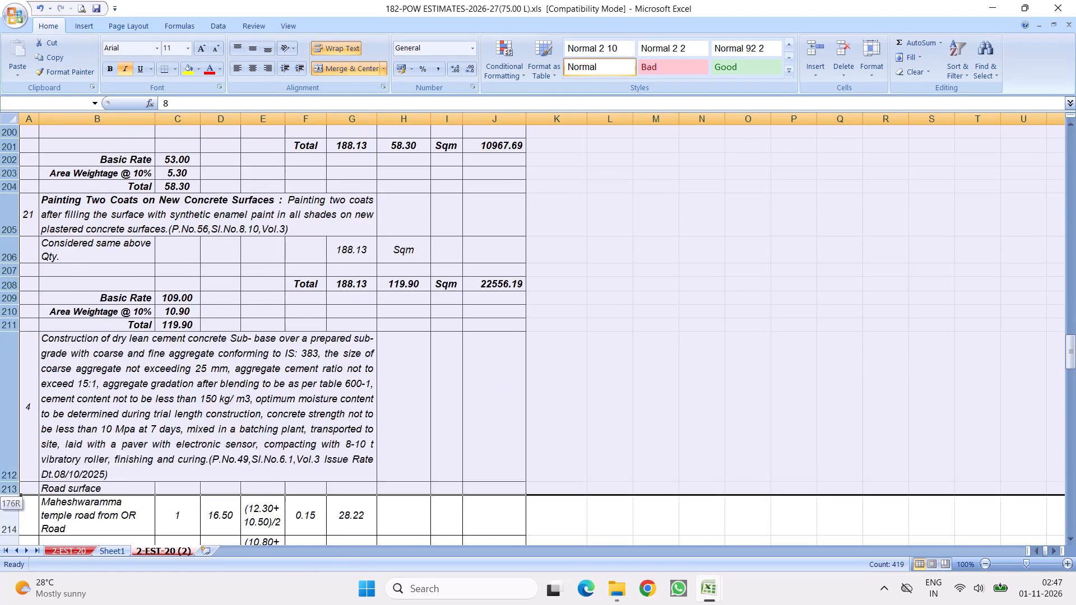
drag(229, 556, 242, 264)
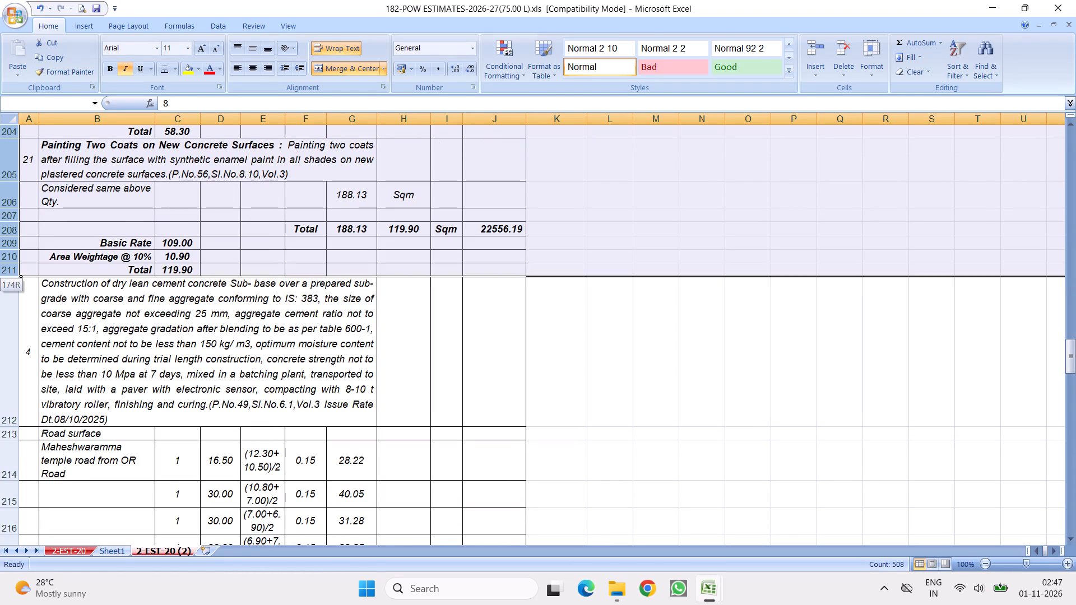
drag(242, 264, 241, 264)
right_click(207, 242)
click(235, 327)
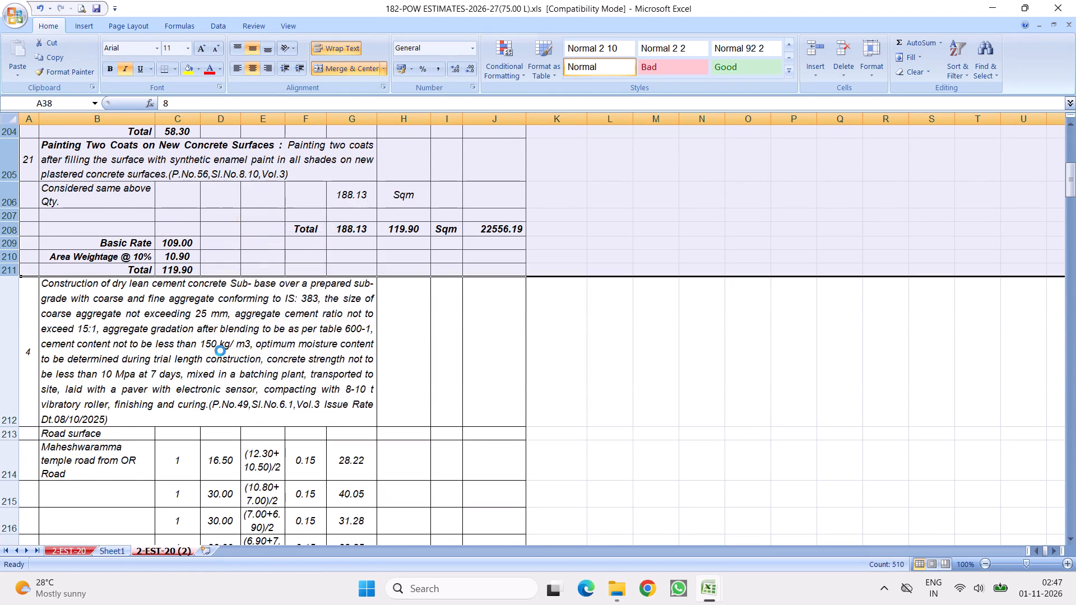
click(210, 343)
Delete the Maheshwaramma temple road measurement rows 40 to 48 from the dry lean cement concrete sub-base item.
scroll(240, 341, down, 4)
scroll(241, 292, up, 3)
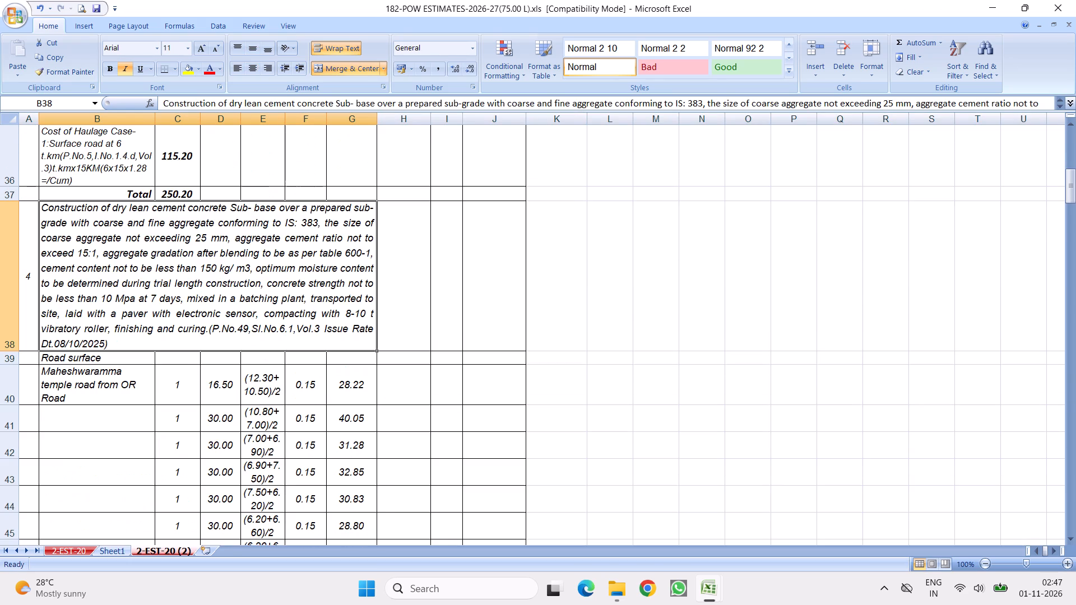
drag(6, 380, 91, 471)
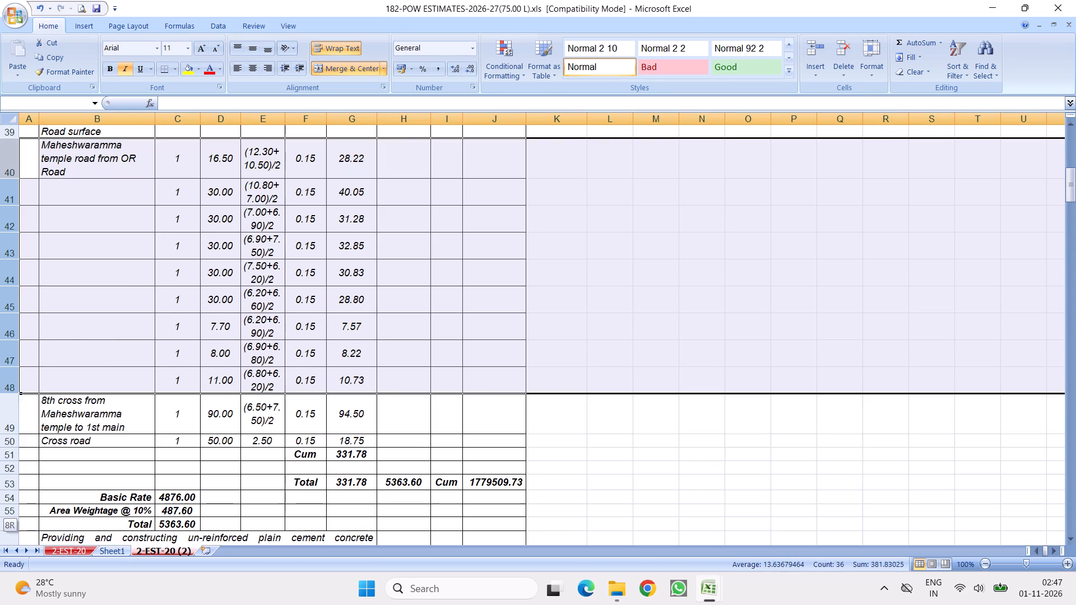
drag(91, 471, 143, 376)
right_drag(156, 283, 171, 292)
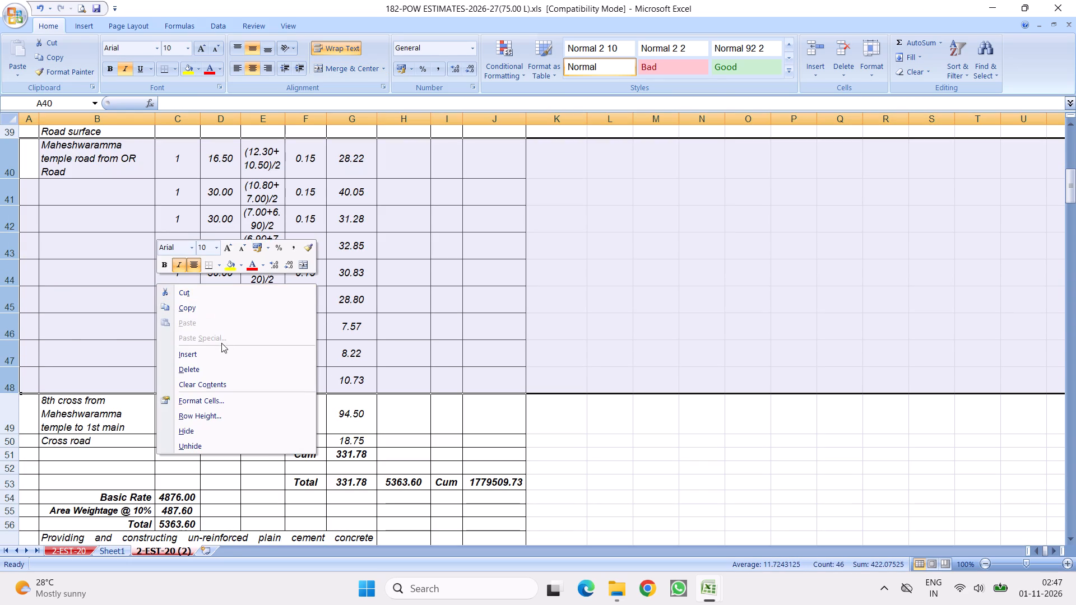
click(194, 371)
click(219, 304)
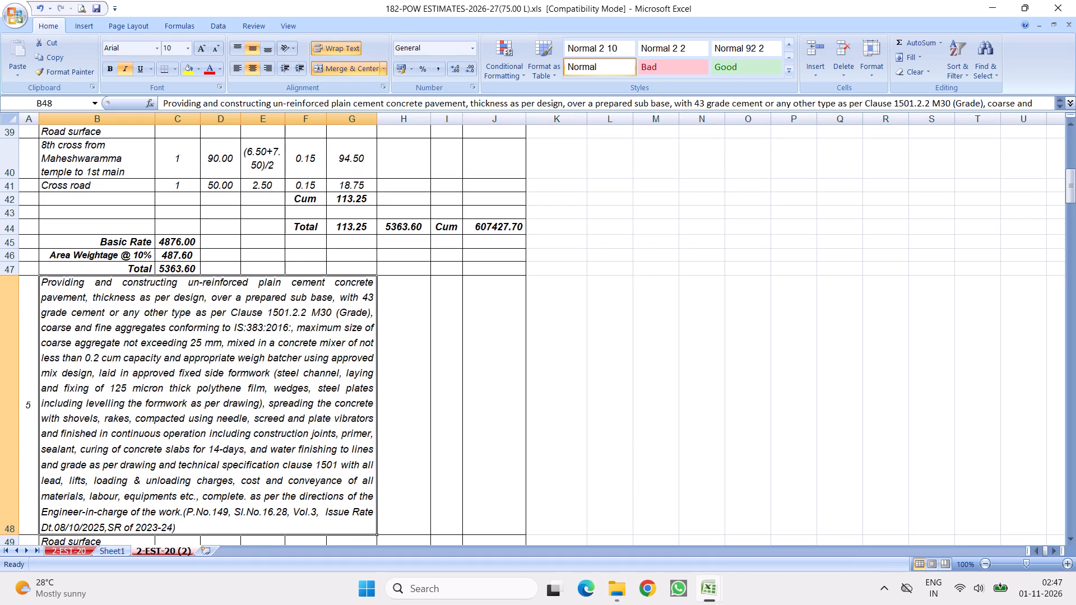
Delete the Maheshwaramma temple road measurement rows 50 to 58 from the un-reinforced plain cement concrete pavement item.
scroll(215, 350, down, 2)
drag(0, 463, 50, 553)
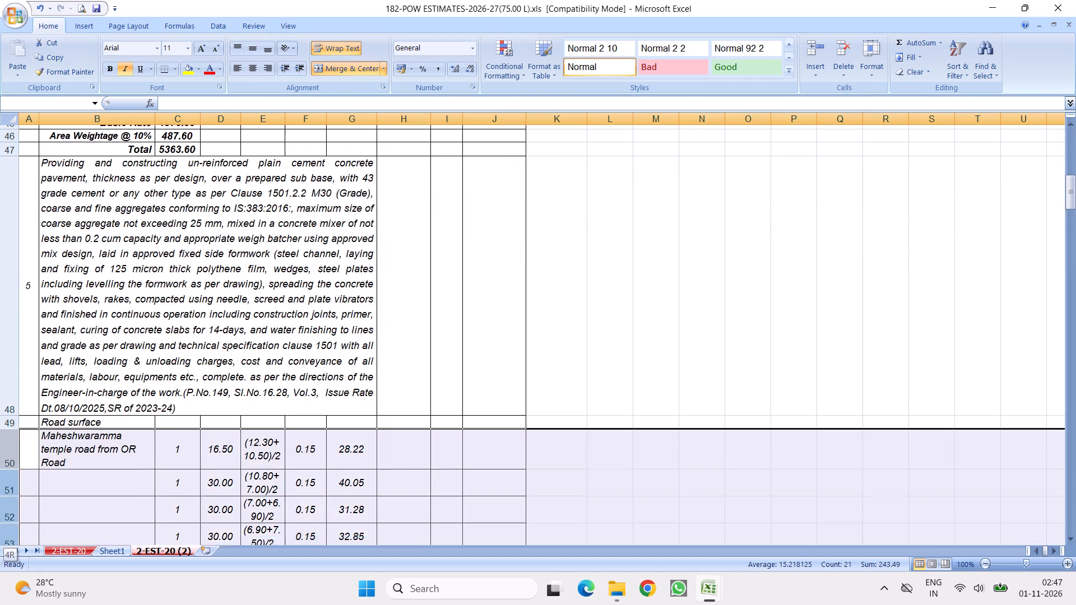
drag(50, 553, 189, 176)
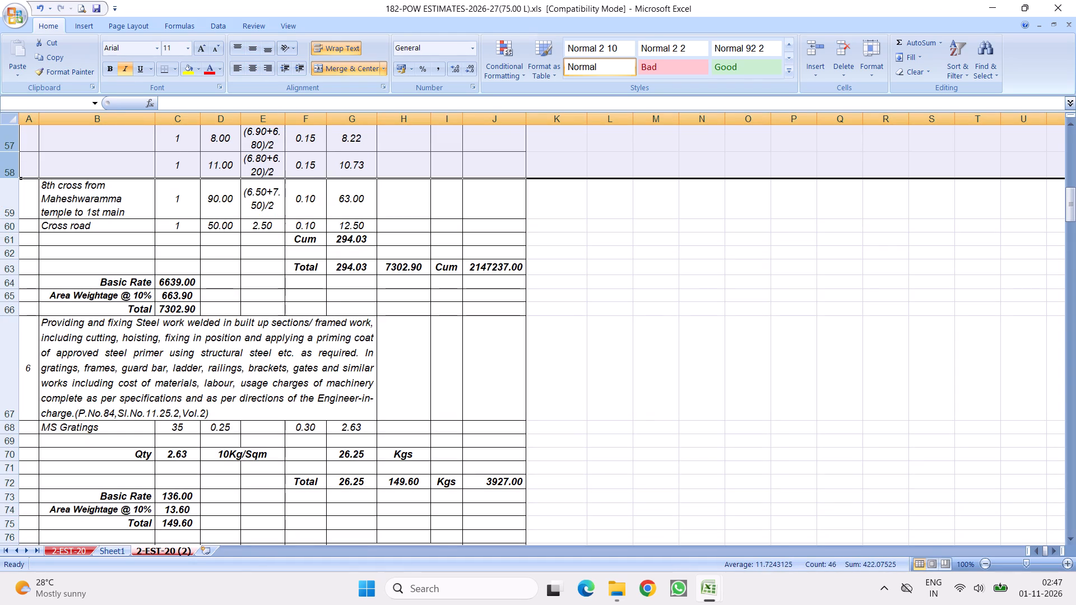
right_click(178, 161)
click(215, 248)
scroll(289, 349, down, 1)
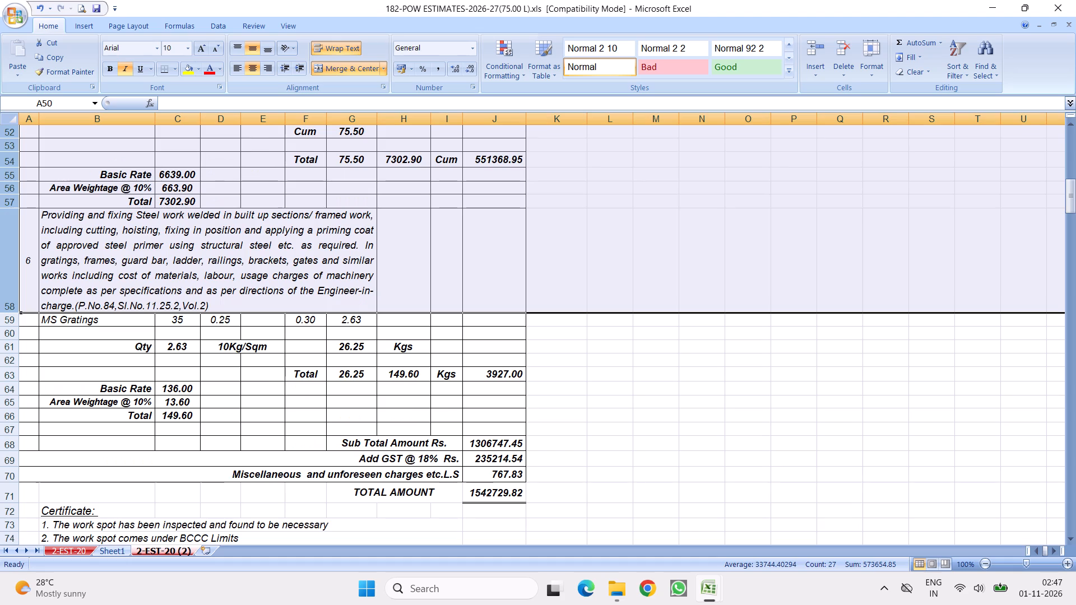
click(212, 278)
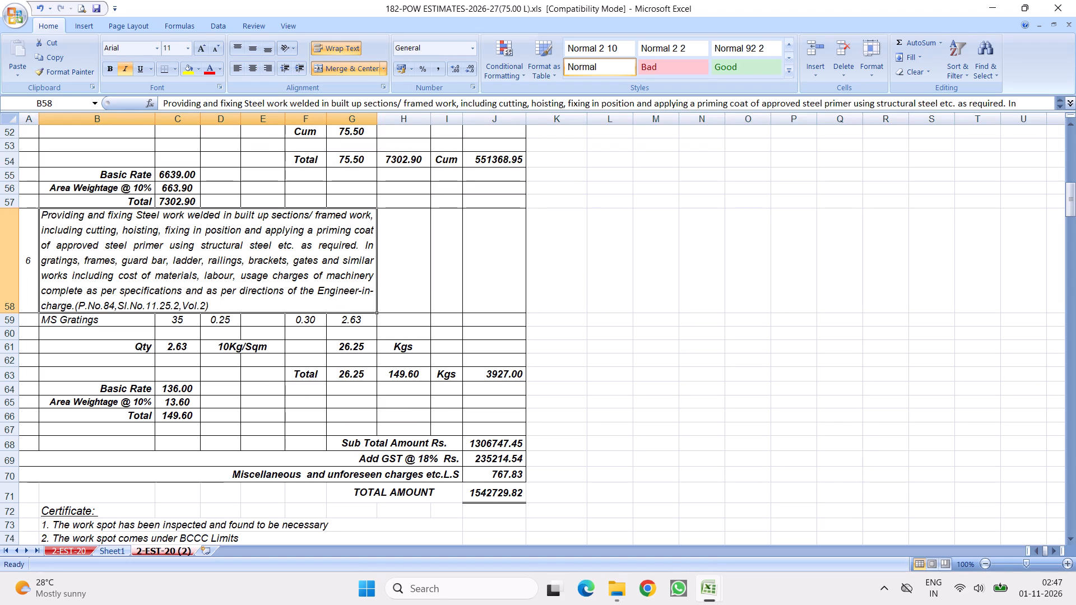
Switch to the original 2-EST-20 sheet and save the workbook.
click(71, 551)
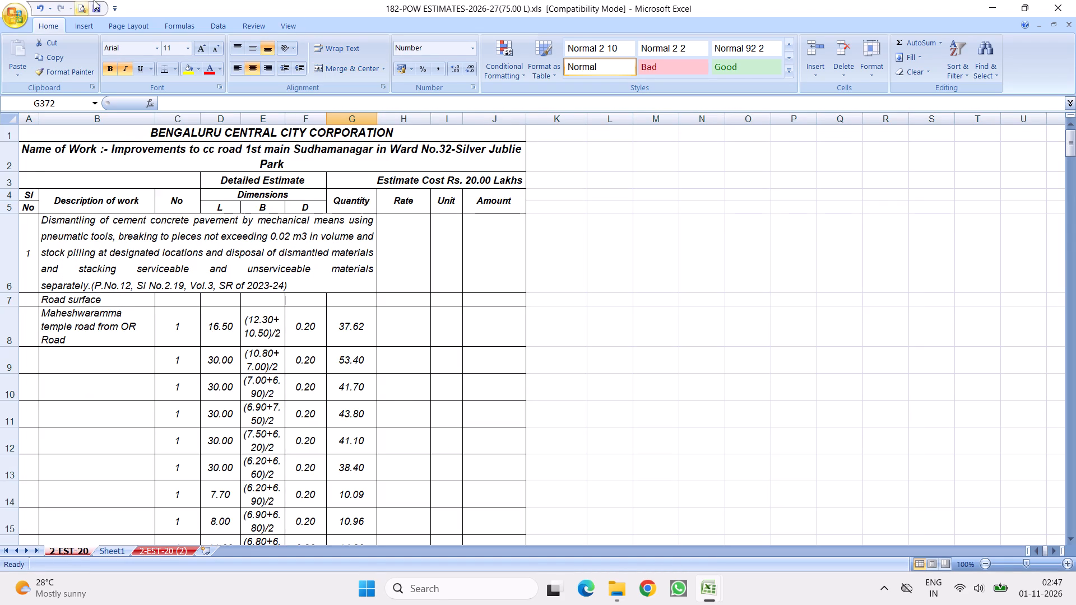
click(98, 7)
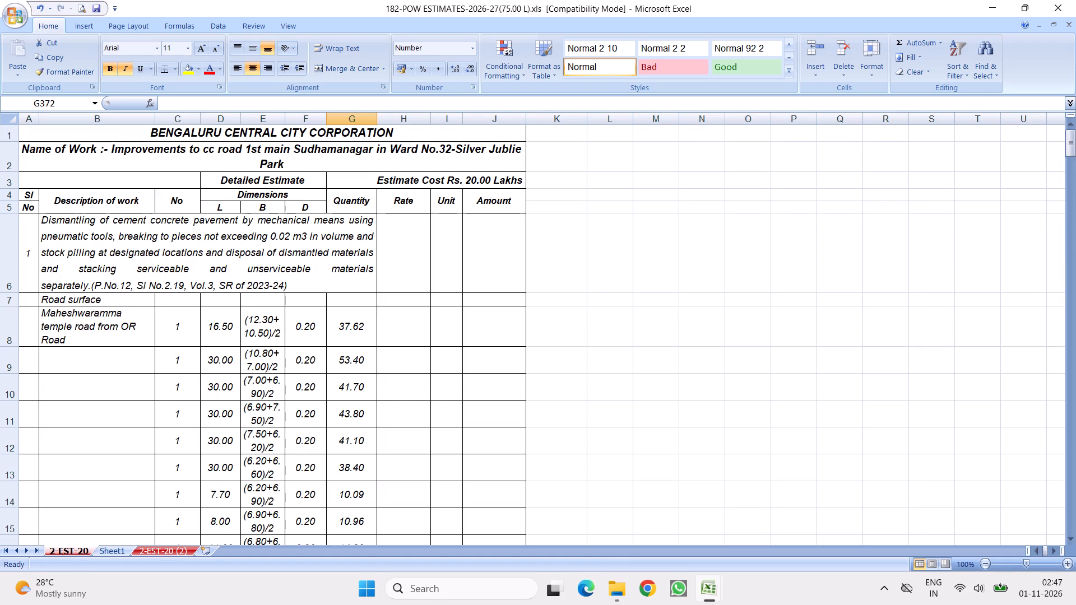